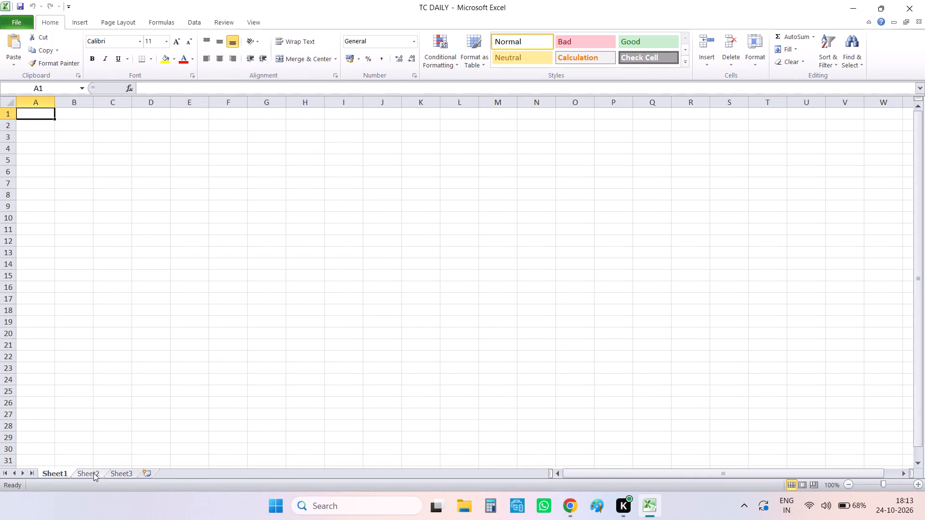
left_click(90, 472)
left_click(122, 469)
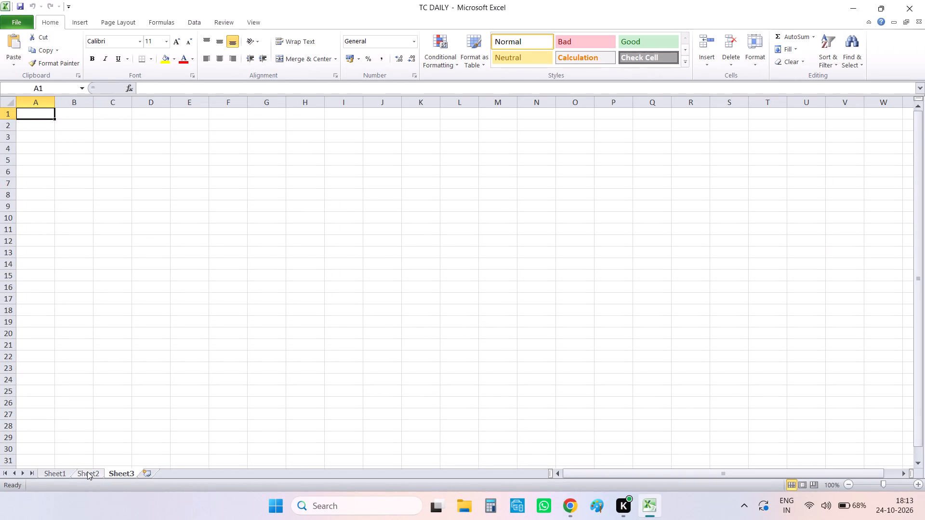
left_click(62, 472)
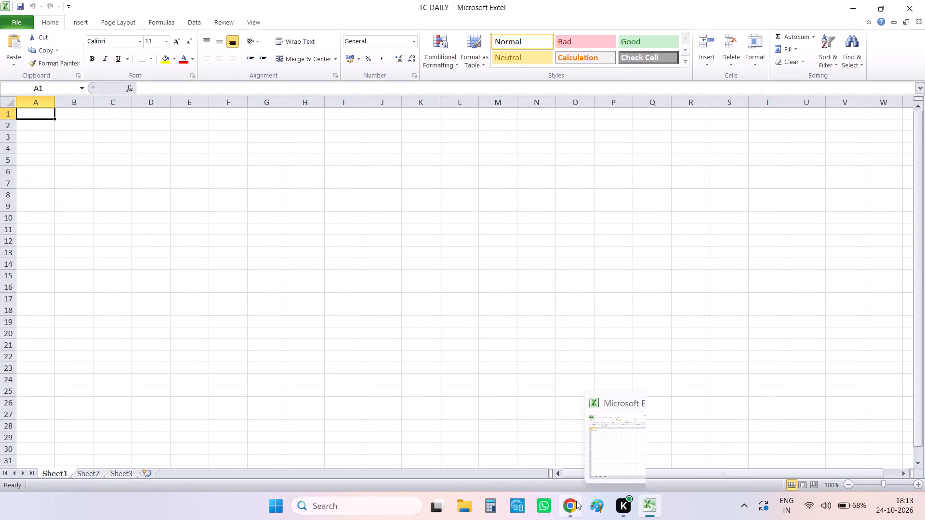
Switch to Chrome and open the bookmarked HISAR TC spreadsheet in a new tab.
left_click(576, 501)
left_click(145, 0)
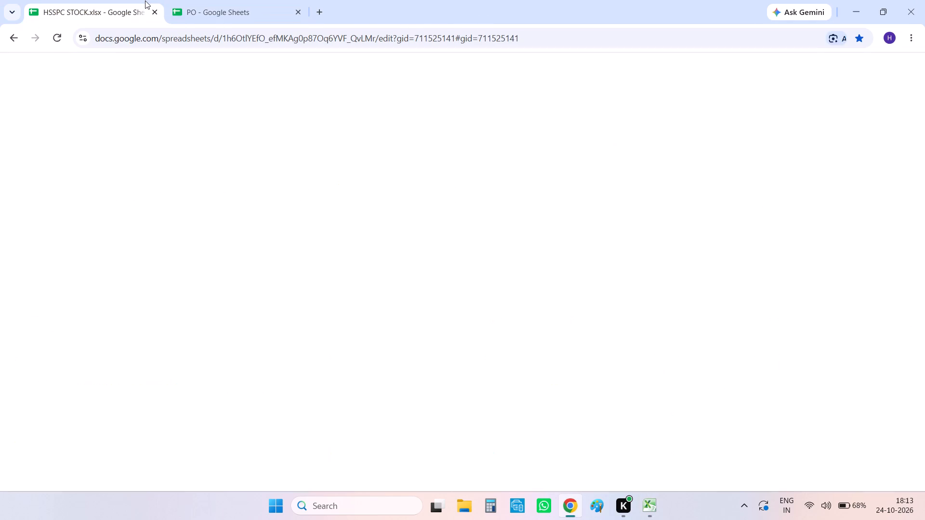
left_click(319, 13)
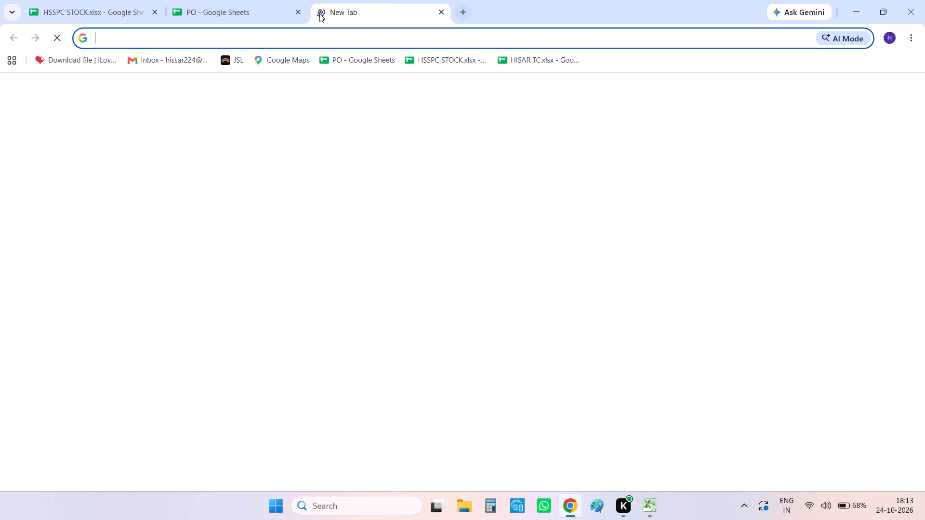
left_click(540, 64)
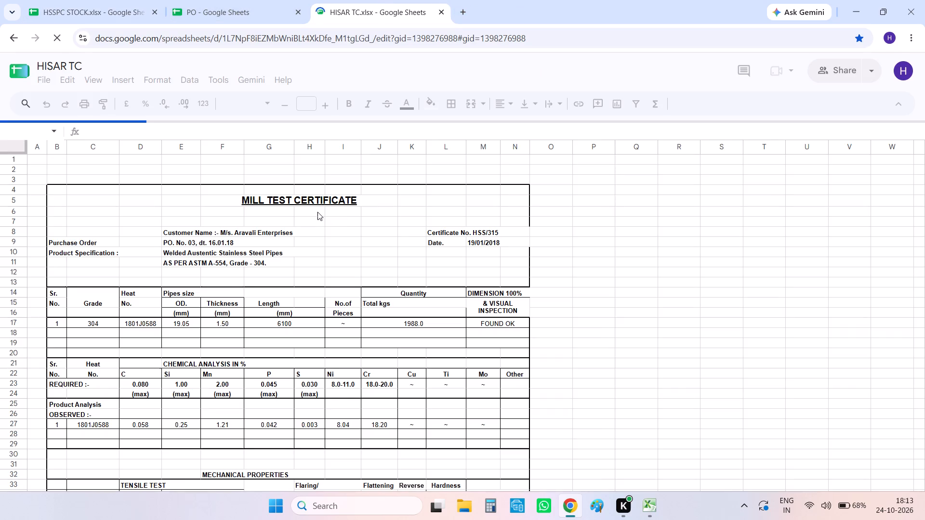
Look through the certificates near the end of the 12.07.10 to till date sheet and examine Sukata Tractor Parts certificate HSS26-27/518.
left_click(36, 178)
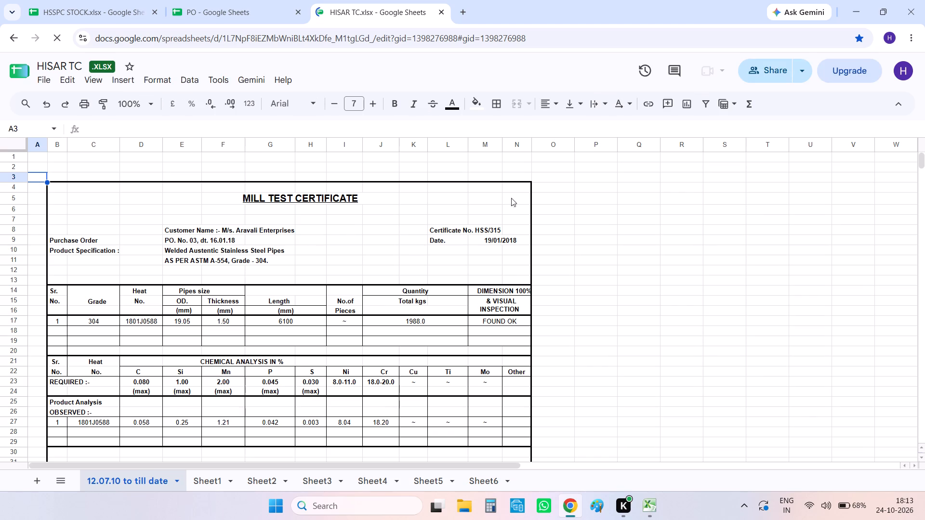
left_click(923, 159)
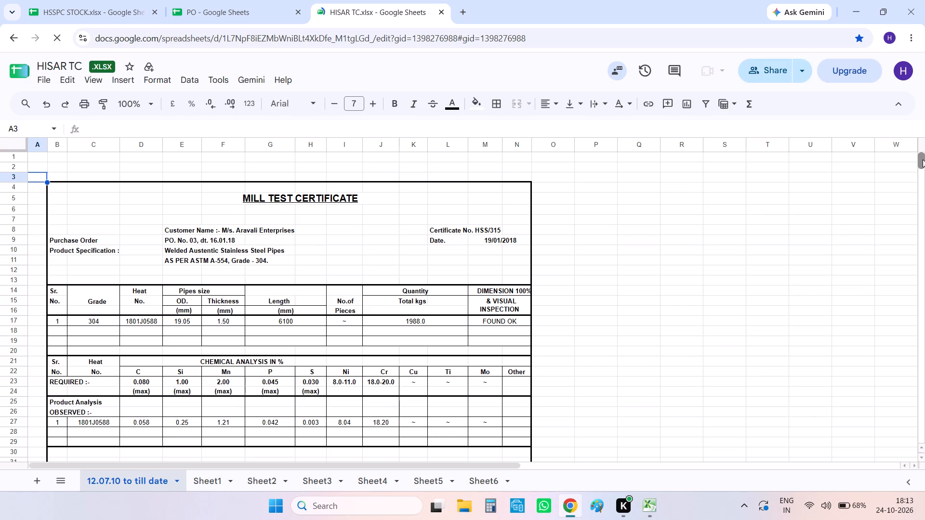
left_click_drag(923, 159, 917, 338)
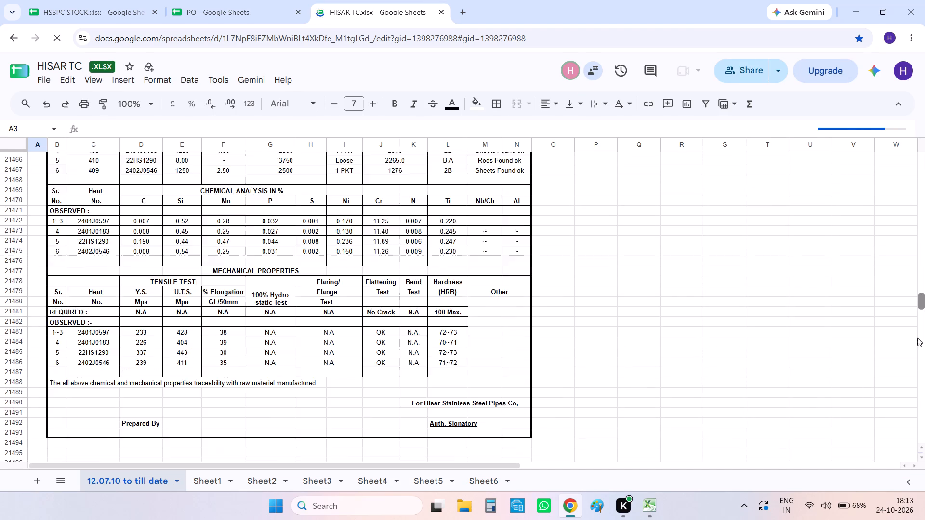
left_click_drag(917, 338, 923, 437)
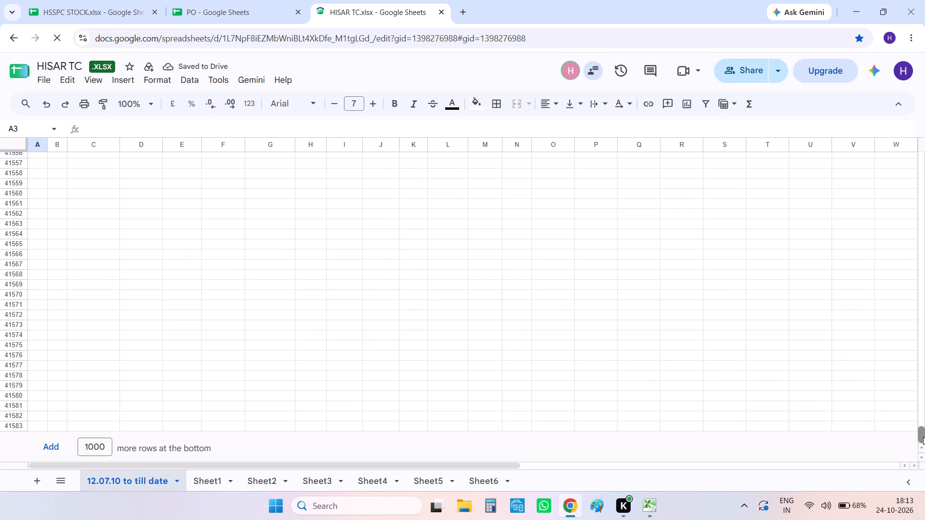
left_click_drag(923, 437, 923, 421)
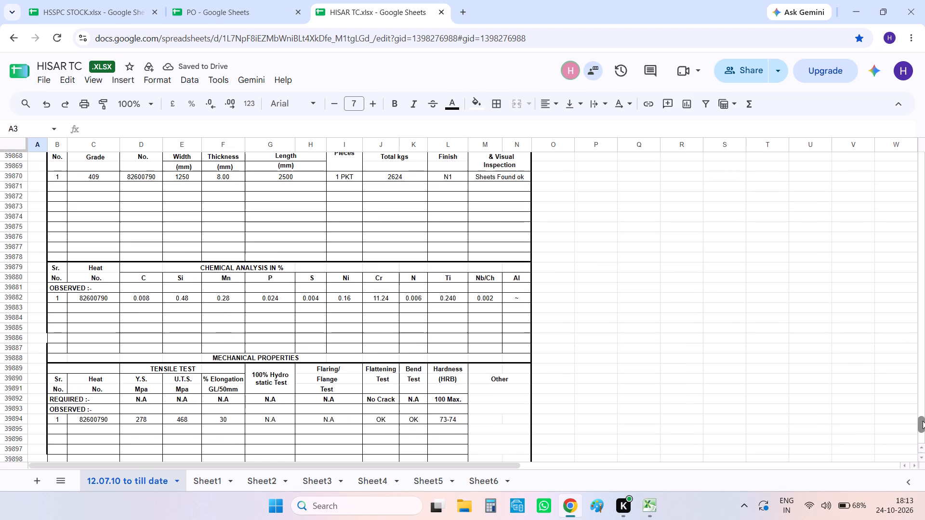
left_click_drag(923, 421, 923, 424)
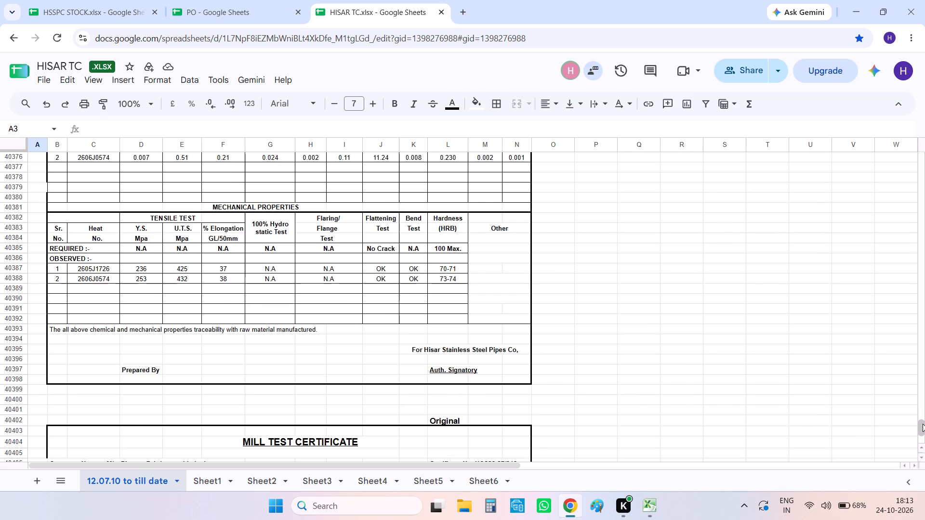
left_click(50, 425)
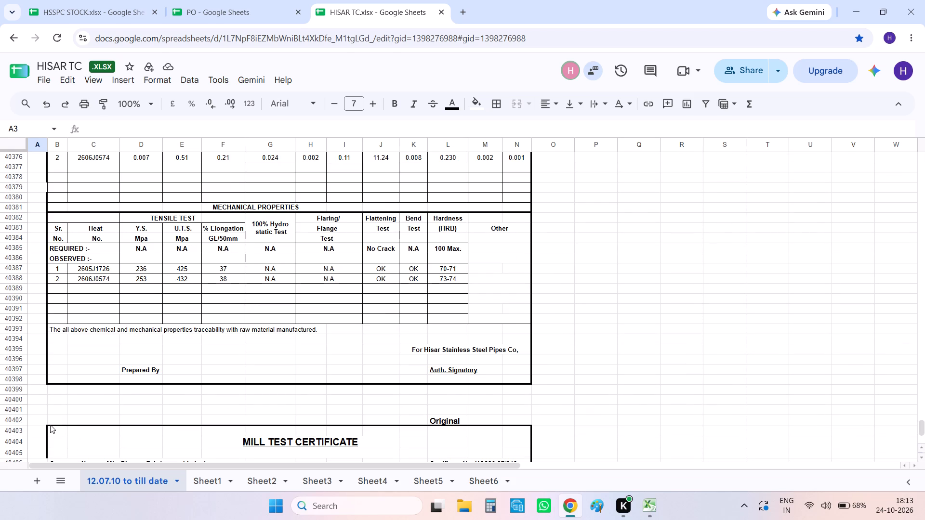
key("Down")
key("Down")
key("Down")
key("Down")
key("Down")
key("Down")
key("Down")
key("Down")
key("Down")
key("Down")
key("Down")
key("Down")
key("Down")
key("Down")
key("Down")
key("Down")
key("Down")
key("Down")
key("Down")
key("Down")
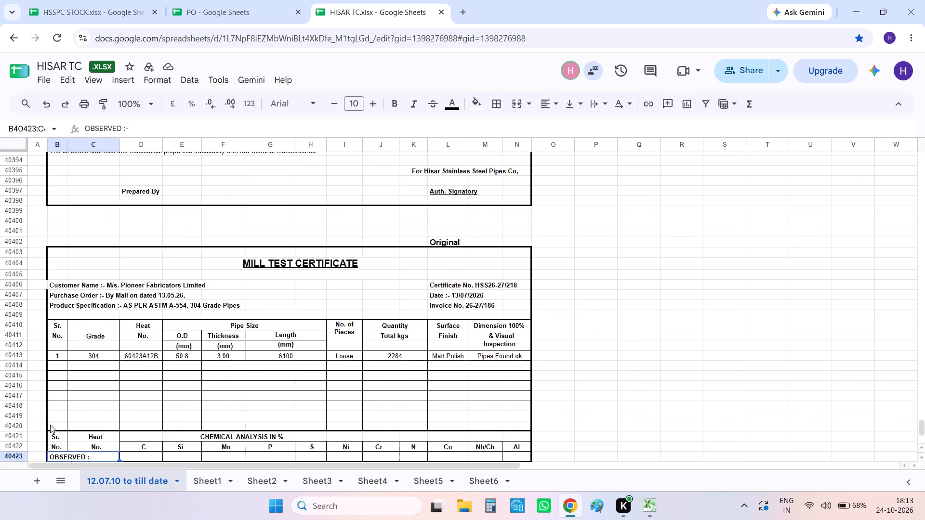
key("Down")
key("Down")
key("Down")
key("Down")
key("Down")
key("Down")
key("Down")
key("Down")
key("Down")
key("Down")
key("Down")
key("Down")
key("Down")
key("Down")
key("Down")
key("Down")
key("Down")
key("Down")
key("Down")
key("Down")
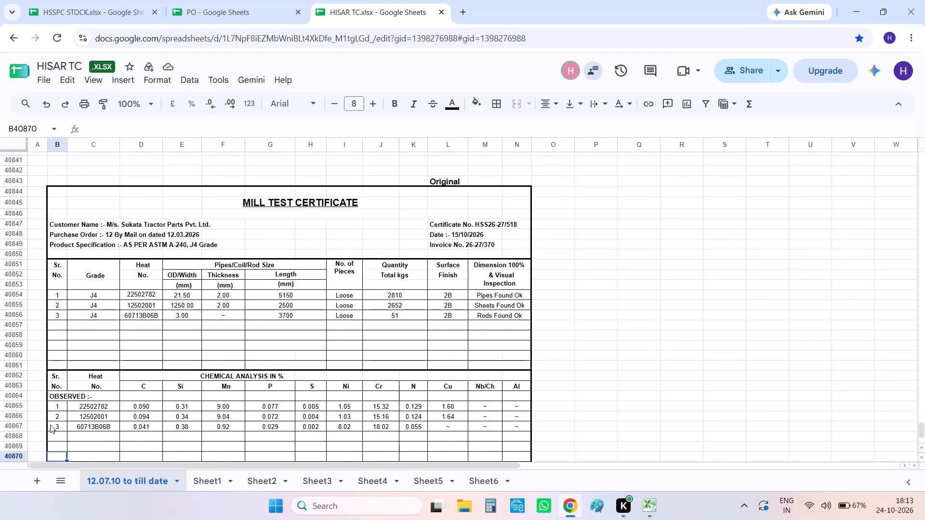
key("Down")
key("Down")
key("Down")
key("Down")
key("Down")
key("Down")
key("Down")
key("Down")
key("Down")
key("Down")
key("Down")
key("Down")
key("Down")
key("Down")
key("Down")
key("Down")
key("Down")
key("Down")
key("Down")
key("Down")
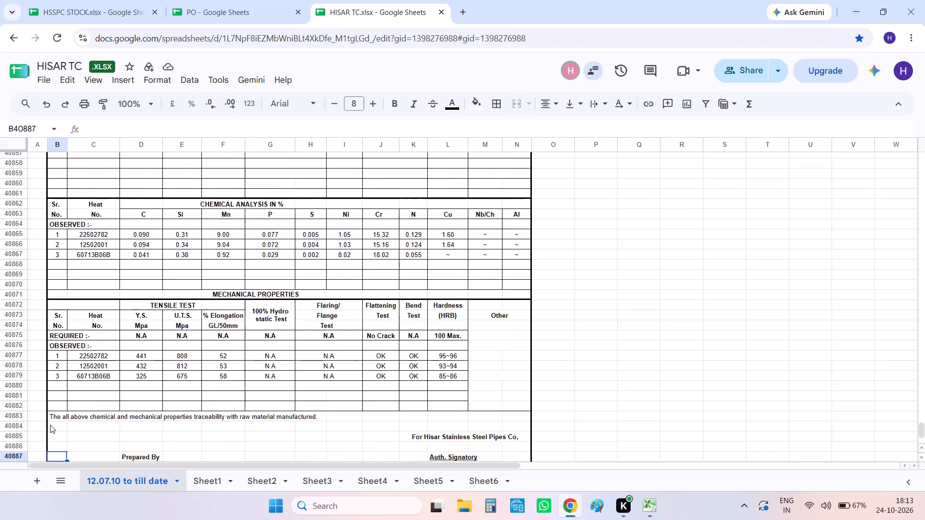
key("Up")
key("Up")
key("Up")
key("Up")
key("Up")
key("Up")
key("Up")
key("Up")
key("Up")
key("Up")
key("Up")
key("Up")
key("Up")
key("Up")
key("Up")
key("Up")
key("Up")
key("Up")
key("Up")
key("Up")
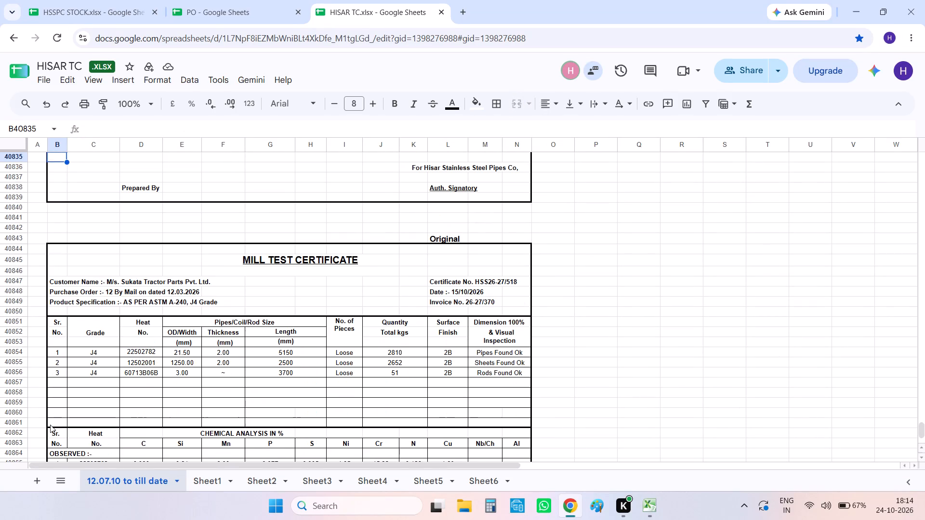
key("Down")
key("Down")
key("Down")
key("Down")
key("Down")
key("Down")
key("Down")
key("Down")
key("Down")
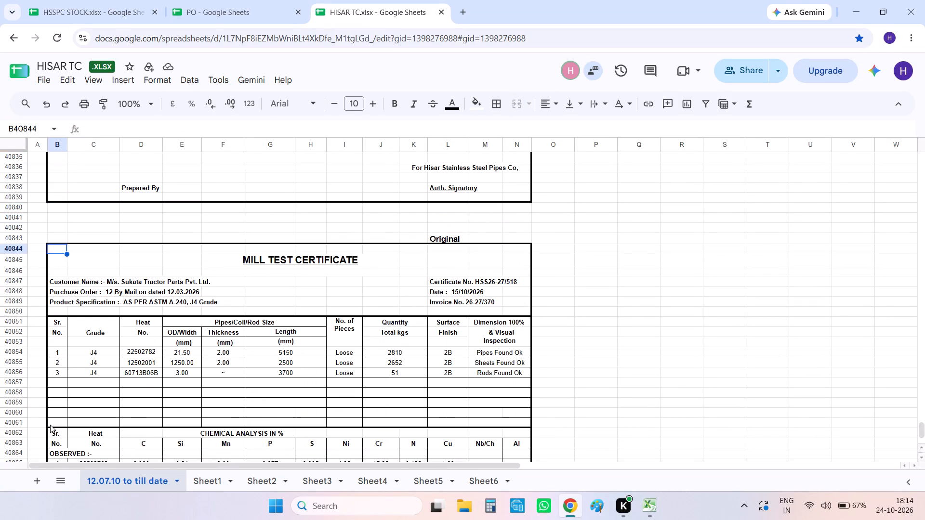
key("Up")
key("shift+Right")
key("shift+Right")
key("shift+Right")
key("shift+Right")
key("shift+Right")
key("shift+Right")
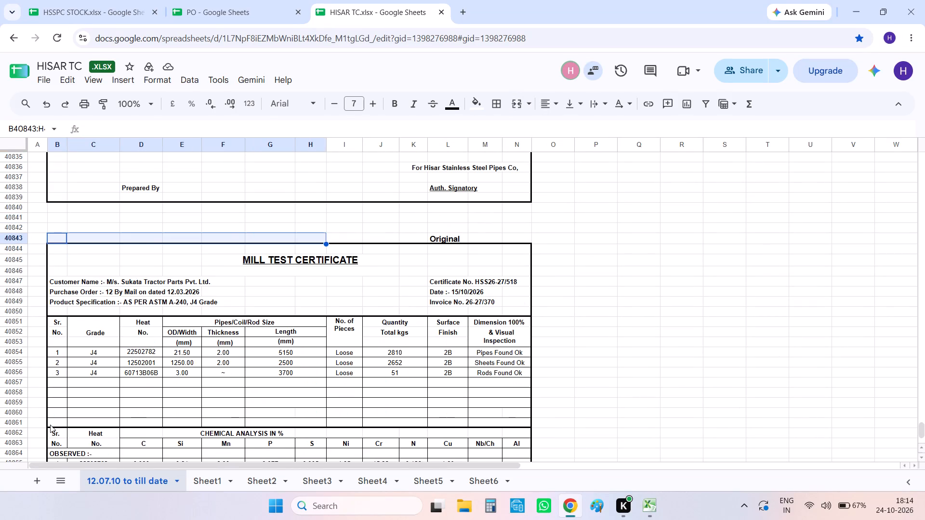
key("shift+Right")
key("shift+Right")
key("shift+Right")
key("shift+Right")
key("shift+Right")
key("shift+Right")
Copy the entire Sukata Tractor Parts certificate HSS26-27/518, covering cells A40843 to N40888.
key("Left")
key("Left")
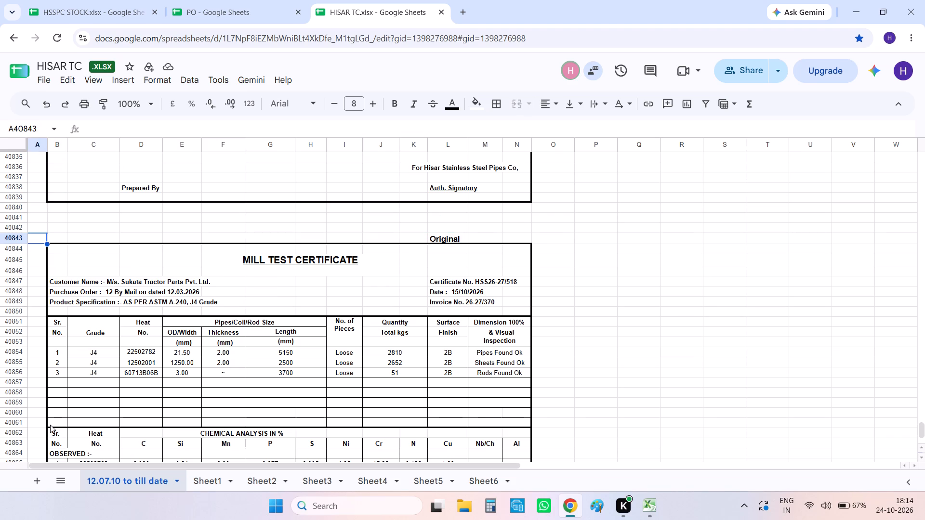
key("shift+Right")
key("shift+Right")
key("shift+Right")
key("shift+Right")
key("shift+Right")
key("shift+Right")
key("shift+Right")
key("shift+Right")
key("shift+Right")
key("shift+Right")
key("shift+Right")
key("shift+Right")
key("shift+Right")
key("shift+Right")
key("shift+Right")
key("shift+Down")
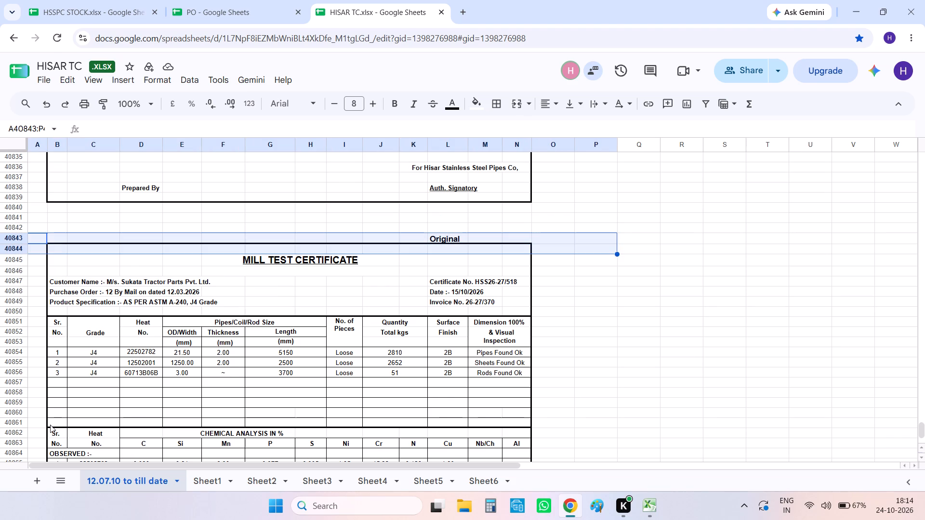
key("shift+Left")
key("shift+Left")
key("shift+Down")
key("shift+Down")
key("shift+Down")
key("shift+Down")
key("shift+Down")
key("shift+Down")
key("shift+Down")
key("shift+Down")
key("shift+Down")
key("shift+Down")
key("shift+Down")
key("shift+Down")
key("shift+Down")
key("shift+Down")
key("shift+Down")
key("shift+Down")
key("shift+Down")
key("shift+Down")
key("shift+Down")
key("shift+Down")
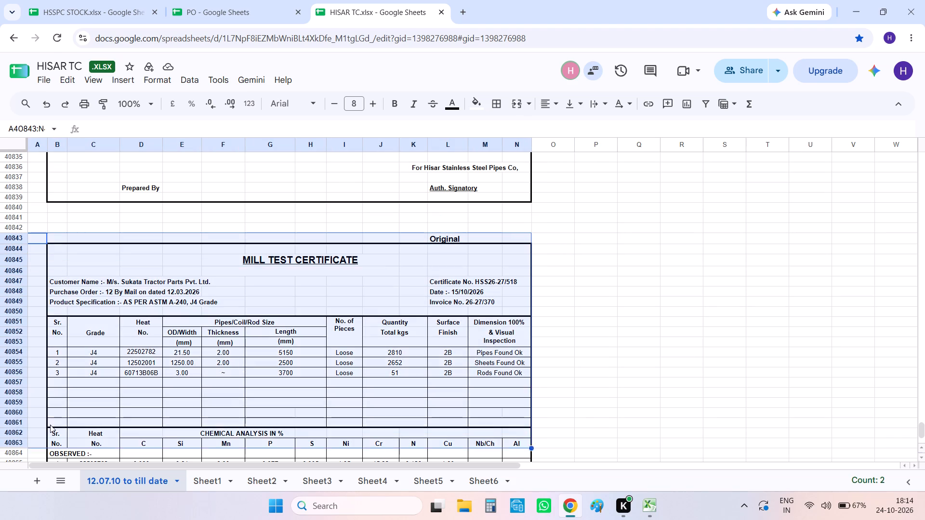
key("shift+Down")
key("shift+Down")
key("shift+Down")
key("shift+Down")
key("shift+Down")
key("shift+Down")
key("shift+Down")
key("shift+Down")
key("shift+Down")
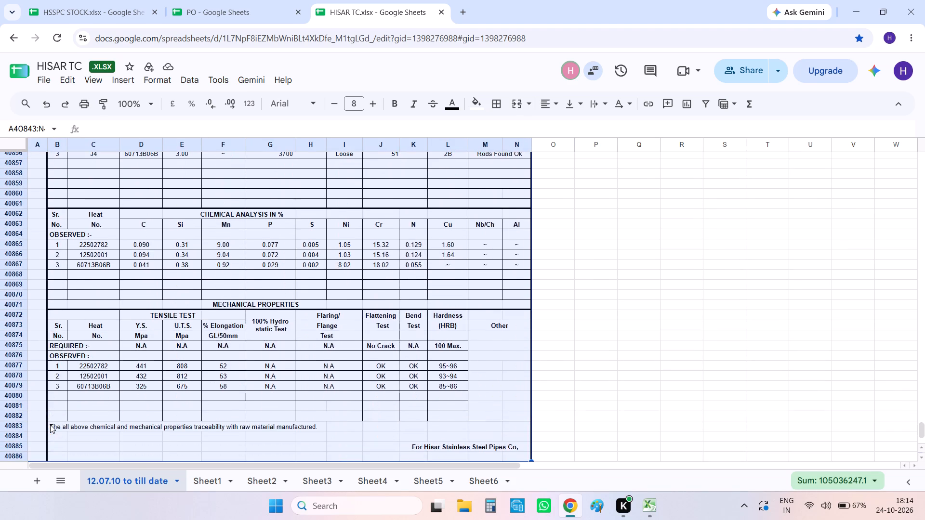
key("shift+Down")
key("shift+Down")
key("shift+Down")
key("shift+Down")
key("shift+Up")
key("shift+Up")
key("shift+Up")
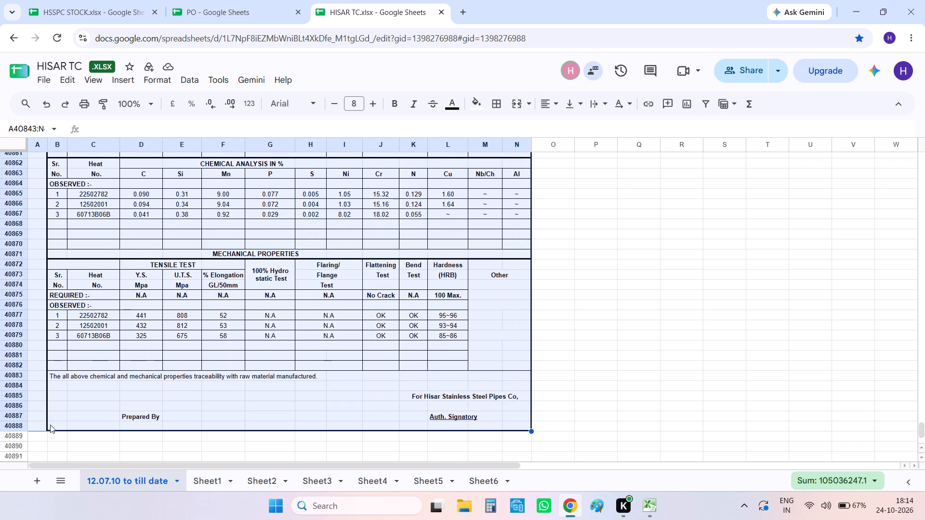
key("ctrl+c")
key("ctrl+c")
key("ctrl+c")
key("ctrl+c")
key("ctrl+c")
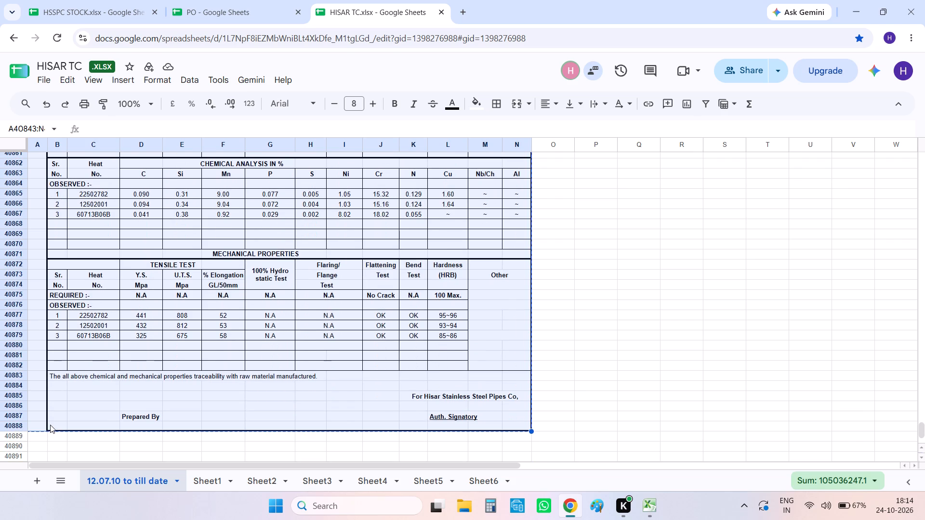
Switch to the TC DAILY workbook in Excel and paste the copied certificate at cell A1 of Sheet1.
left_click(657, 507)
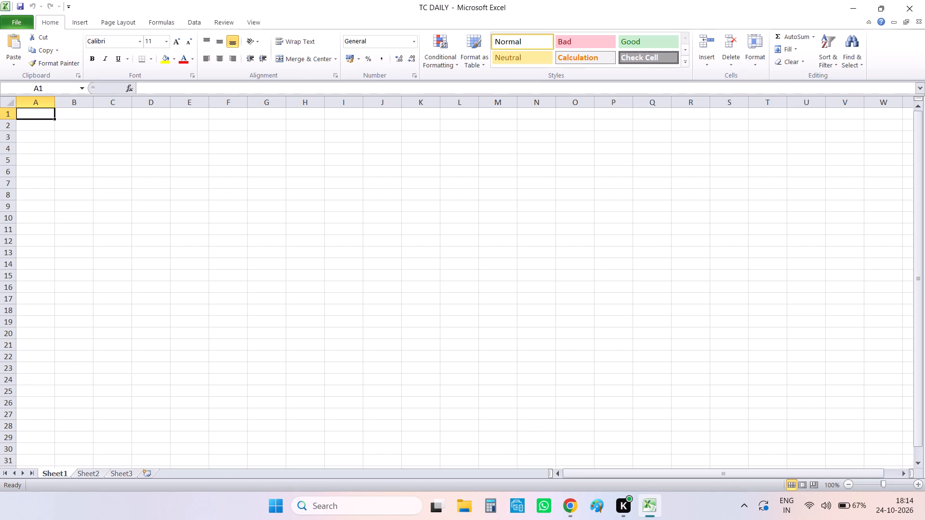
key("ctrl+v")
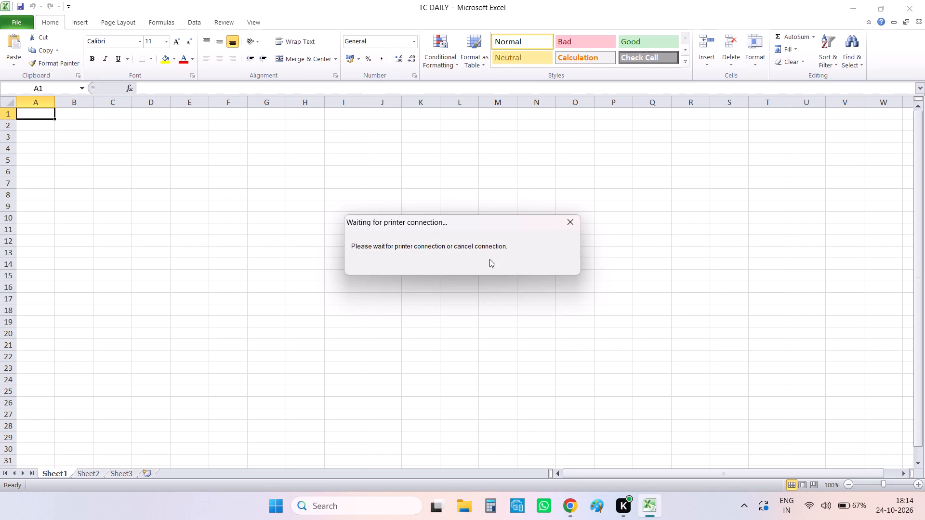
left_click(560, 263)
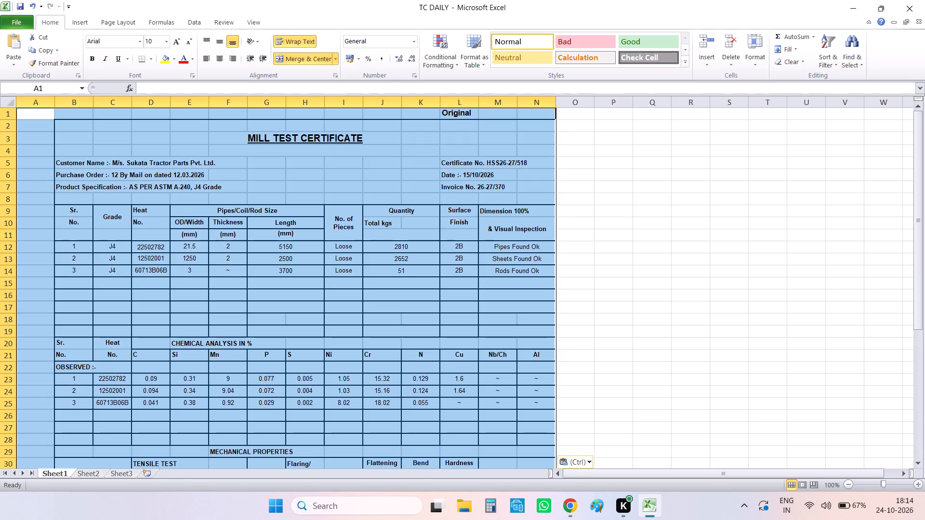
left_click(613, 254)
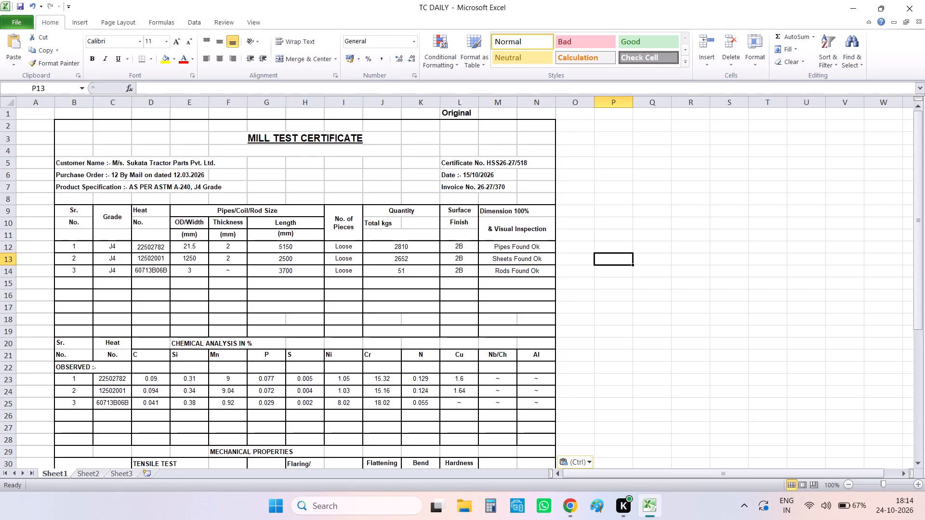
Change the customer name after M/s. in cell B5 to FLAKT Group India Pvt. Ltd.
left_click(71, 162)
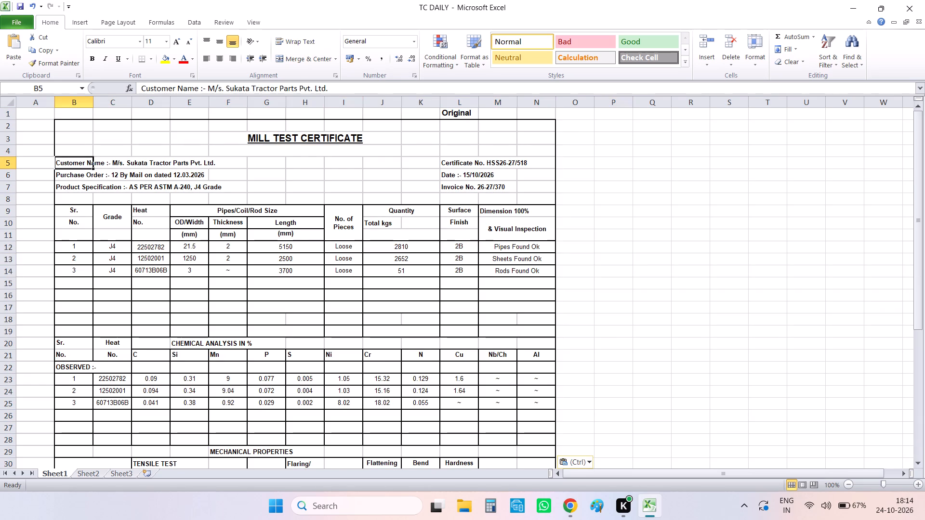
left_click(331, 91)
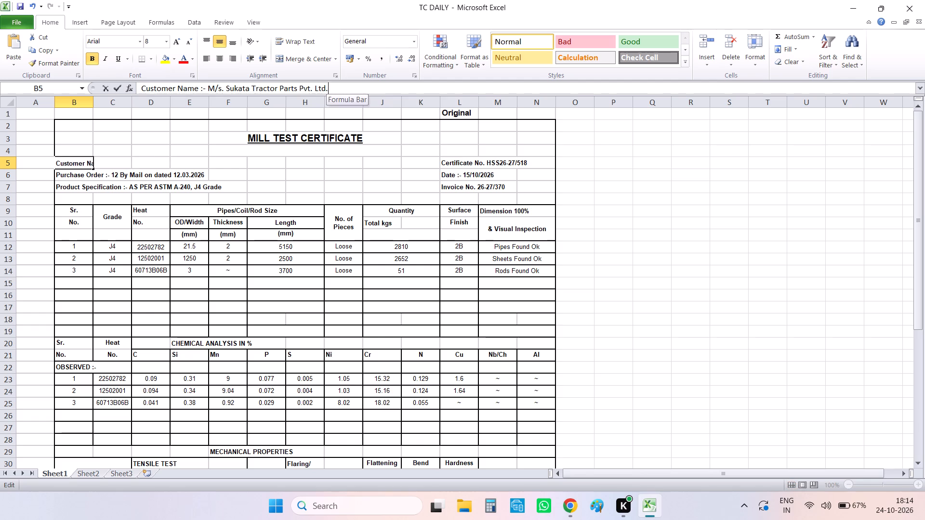
key("BackSpace")
key("BackSpace")
key("BackSpace")
key("BackSpace")
key("BackSpace")
key("BackSpace")
key("BackSpace")
key("BackSpace")
key("BackSpace")
key("BackSpace")
key("BackSpace")
key("BackSpace")
key("BackSpace")
key("BackSpace")
key("BackSpace")
key("BackSpace")
key("BackSpace")
key("BackSpace")
key("BackSpace")
key("BackSpace")
key("BackSpace")
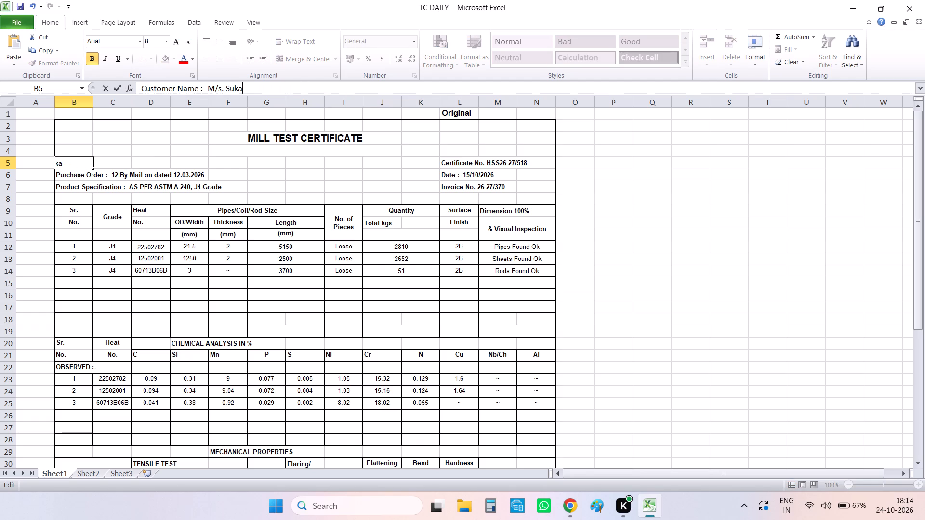
key("BackSpace")
key("BackSpace")
key("BackSpace")
key("BackSpace")
key("f")
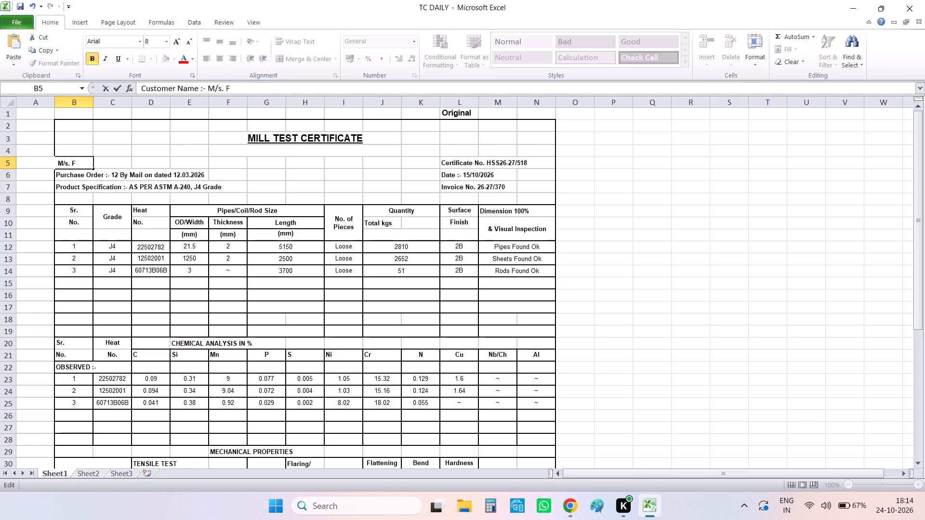
type("la")
key("BackSpace")
key("BackSpace")
type("LA")
key("k")
type("T")
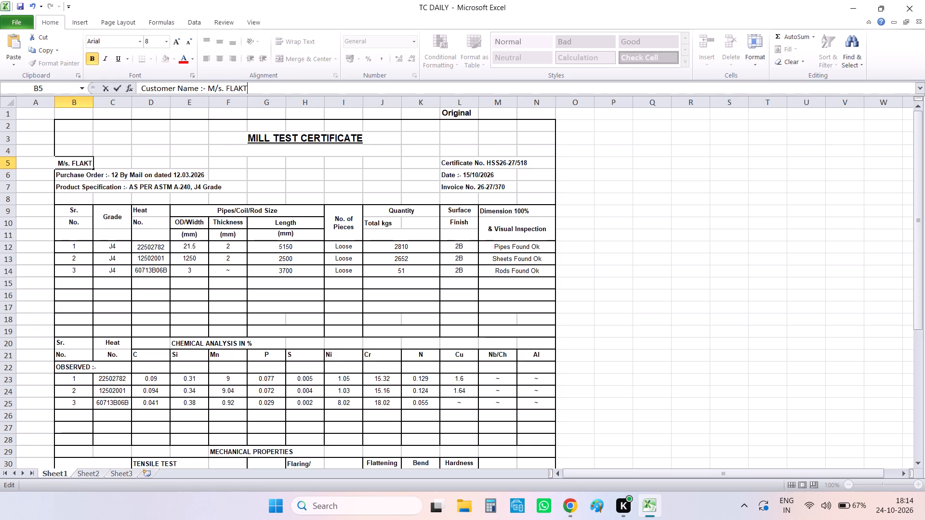
key("space")
key("shift+g")
type("roup")
key("space")
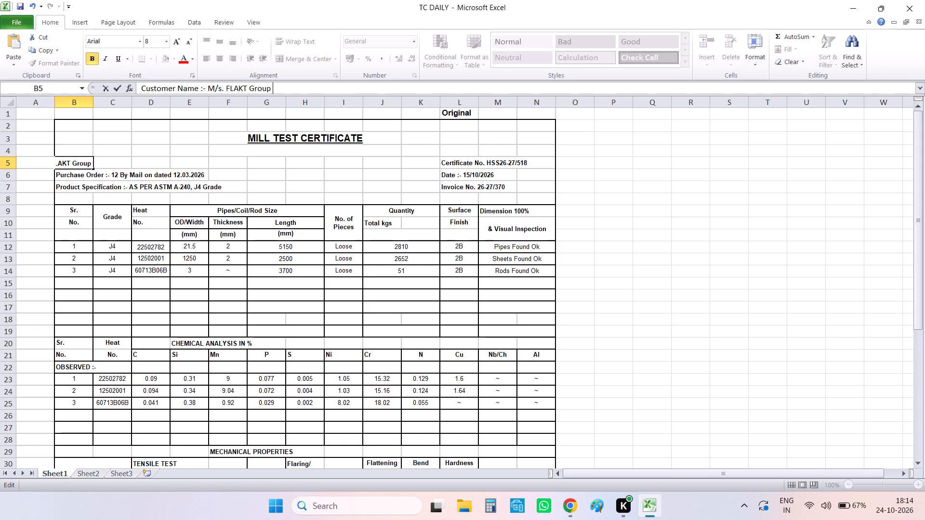
key("slash")
key("BackSpace")
type("India")
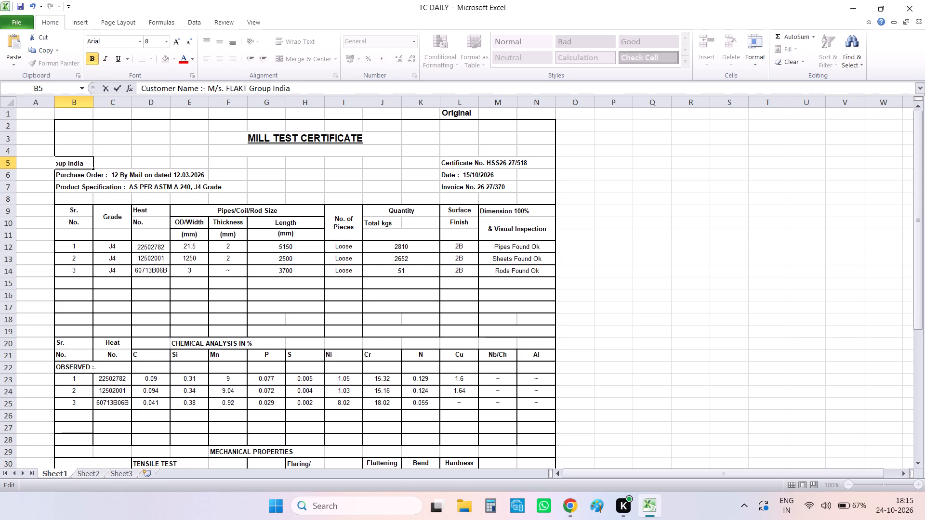
key("space")
type("Pvt.")
key("space")
type("Ltd")
key("Return")
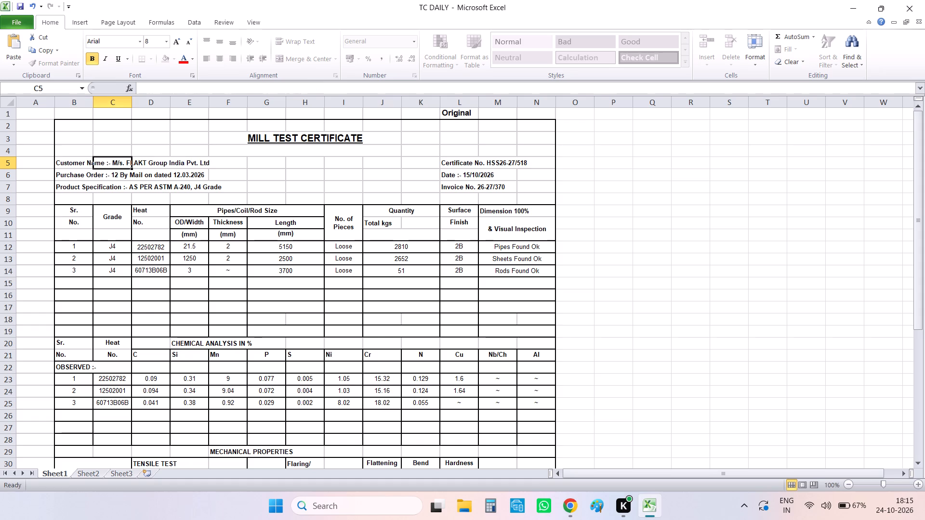
Change the Purchase Order line in cell B6 to number 05040049 By Mail, dated 14.10.2026.
key("Down")
key("Left")
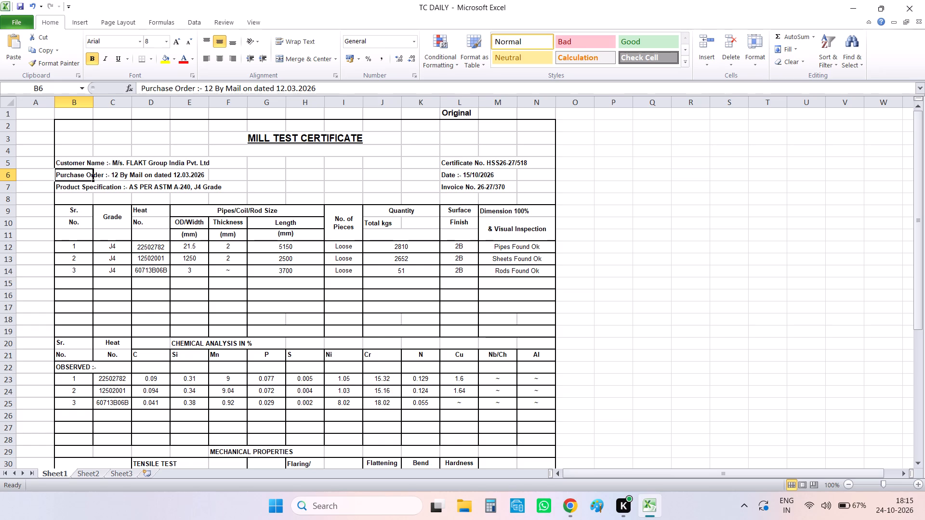
left_click(215, 88)
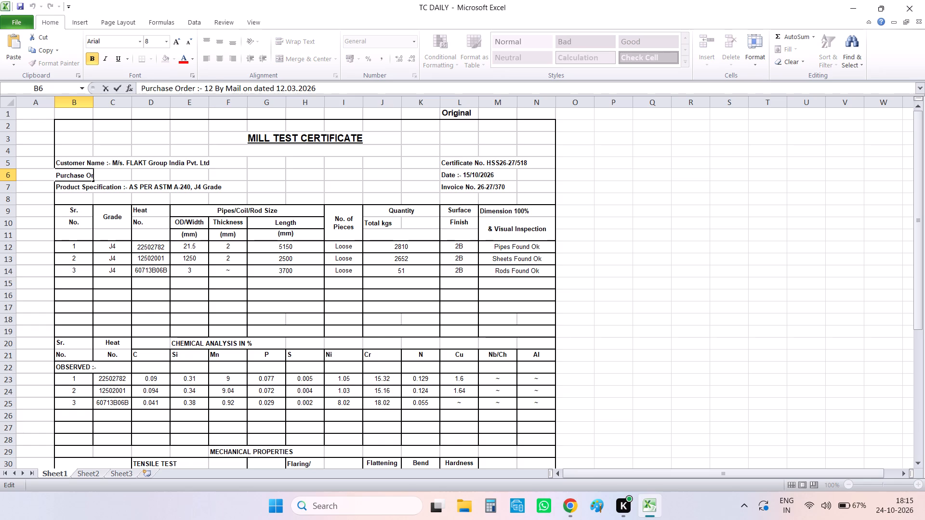
key("BackSpace")
key("BackSpace")
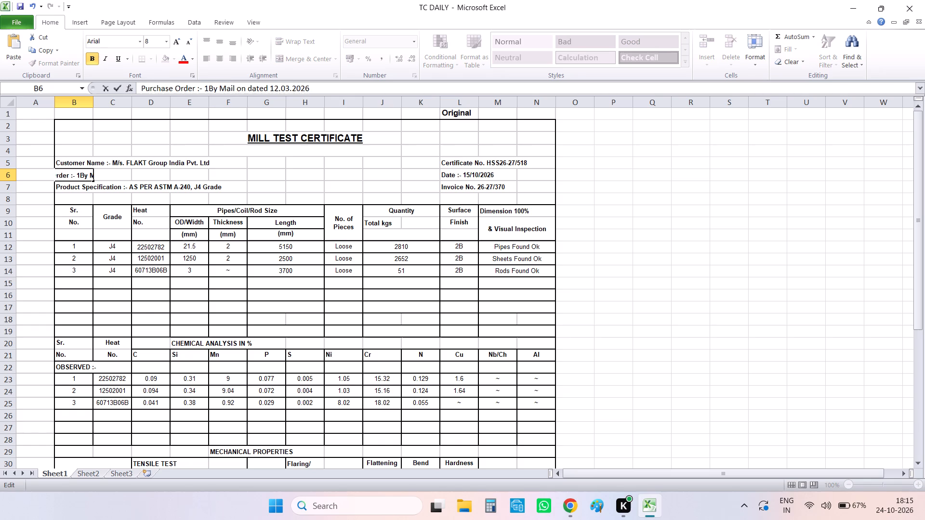
key("BackSpace")
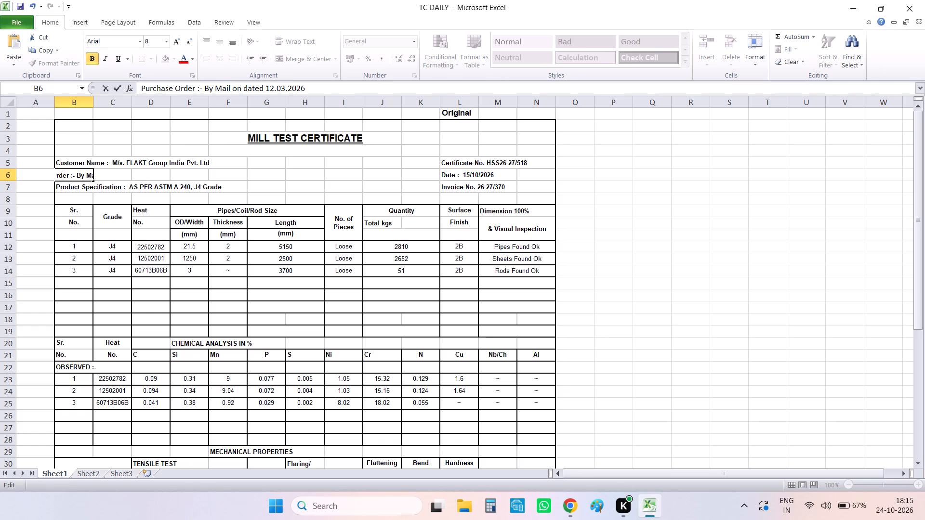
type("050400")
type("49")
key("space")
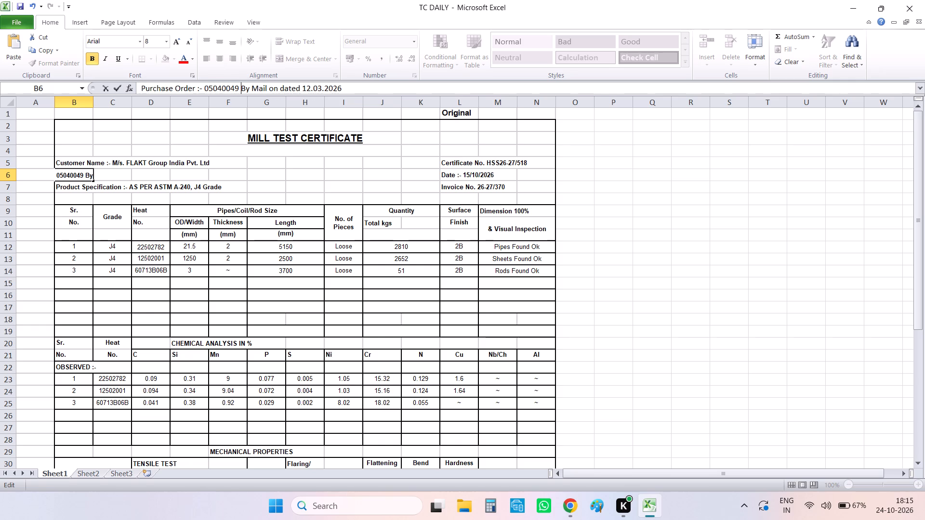
left_click(308, 87)
key("Right")
key("BackSpace")
key("4")
key("Right")
key("Right")
key("Right")
key("BackSpace")
key("BackSpace")
type("10")
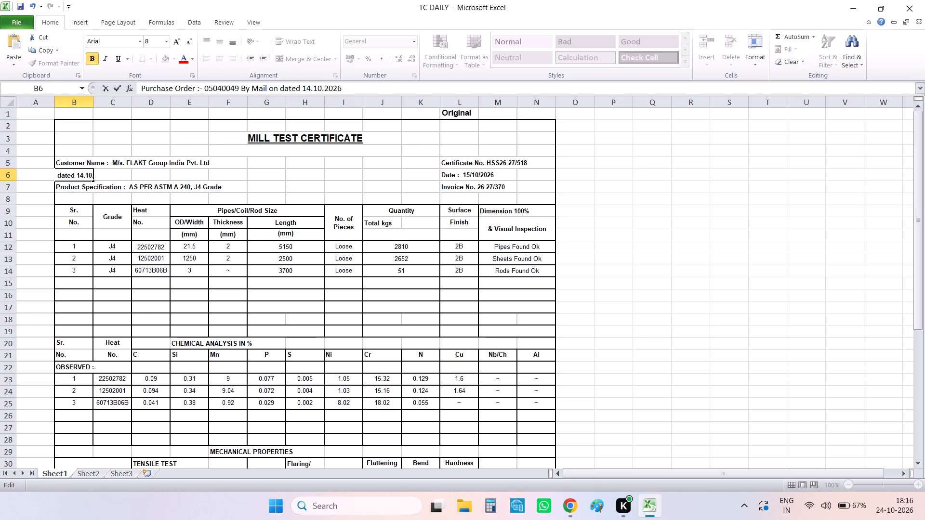
key("Return")
Change the grade in the Product Specification line in cell B7 to 304, keeping AS PER ASTM A-240.
key("Down")
key("Right")
key("Right")
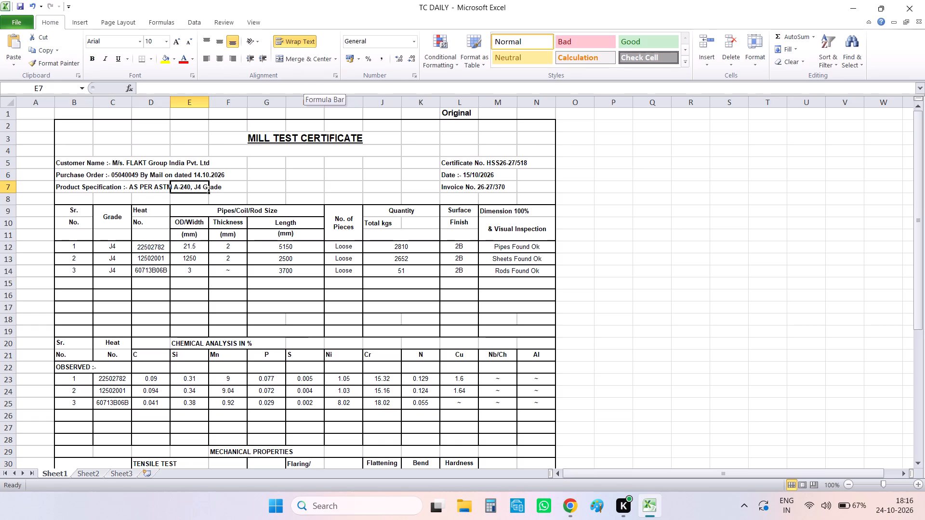
key("Right")
key("Left")
key("Left")
key("Left")
key("Left")
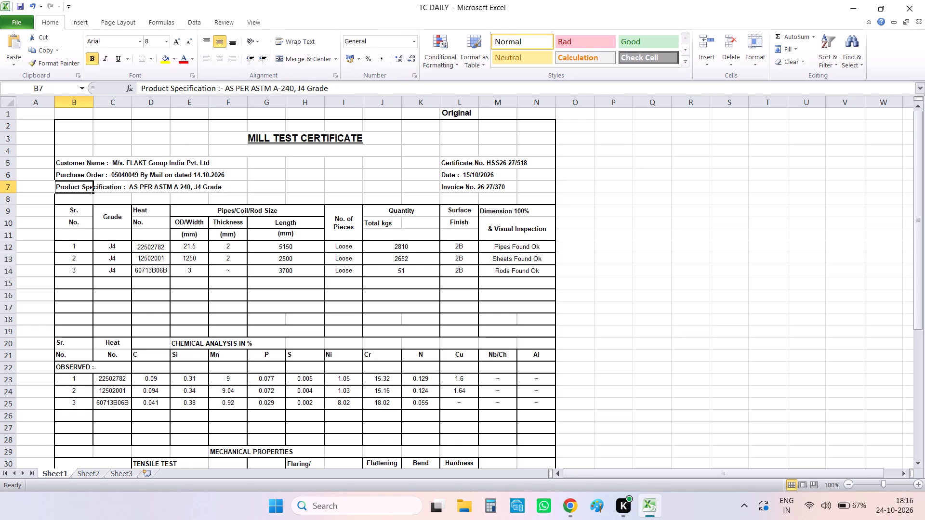
left_click(306, 88)
key("Left")
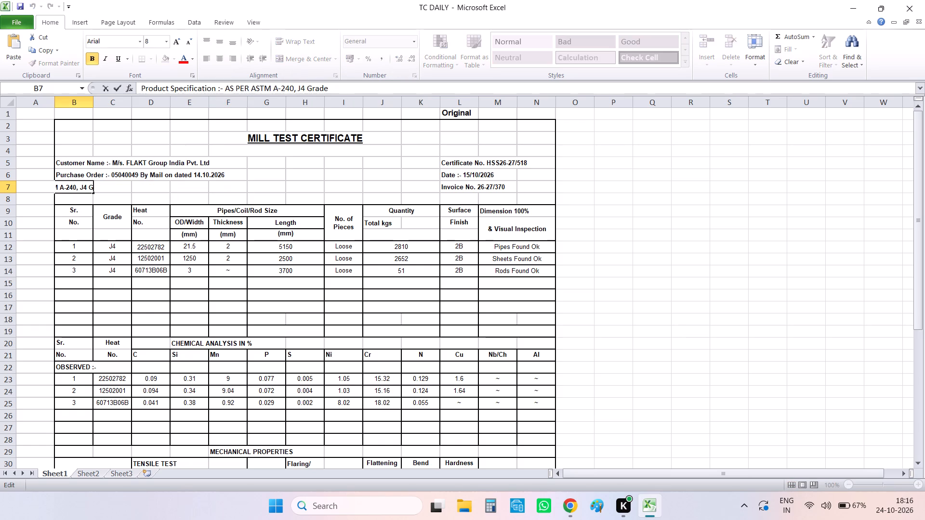
key("BackSpace")
type("30")
key("Return")
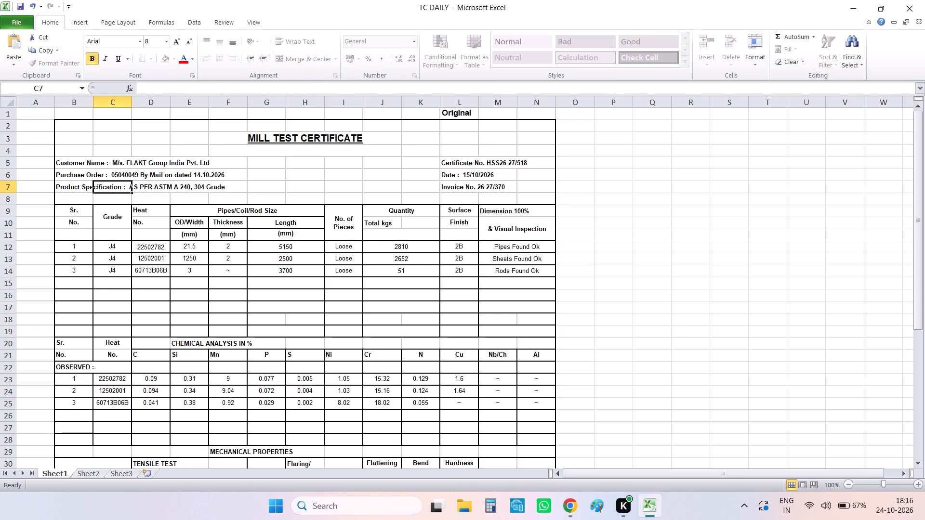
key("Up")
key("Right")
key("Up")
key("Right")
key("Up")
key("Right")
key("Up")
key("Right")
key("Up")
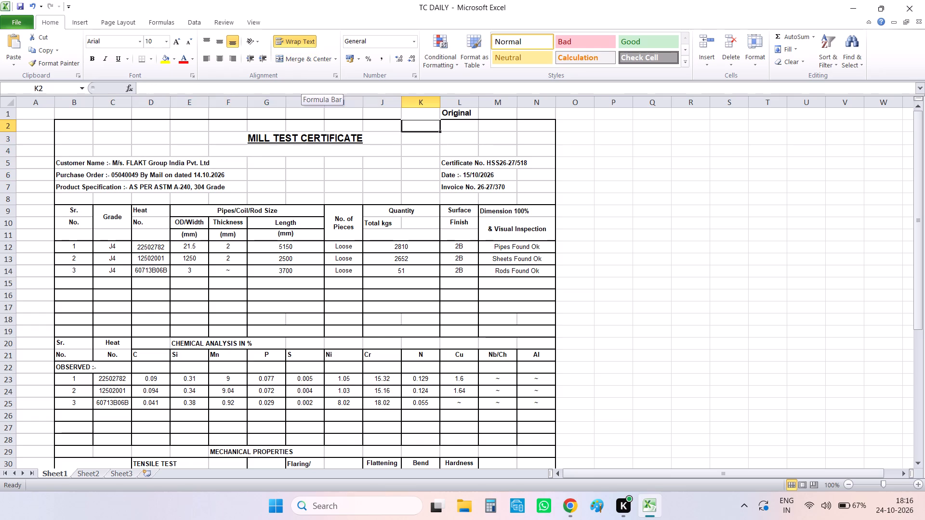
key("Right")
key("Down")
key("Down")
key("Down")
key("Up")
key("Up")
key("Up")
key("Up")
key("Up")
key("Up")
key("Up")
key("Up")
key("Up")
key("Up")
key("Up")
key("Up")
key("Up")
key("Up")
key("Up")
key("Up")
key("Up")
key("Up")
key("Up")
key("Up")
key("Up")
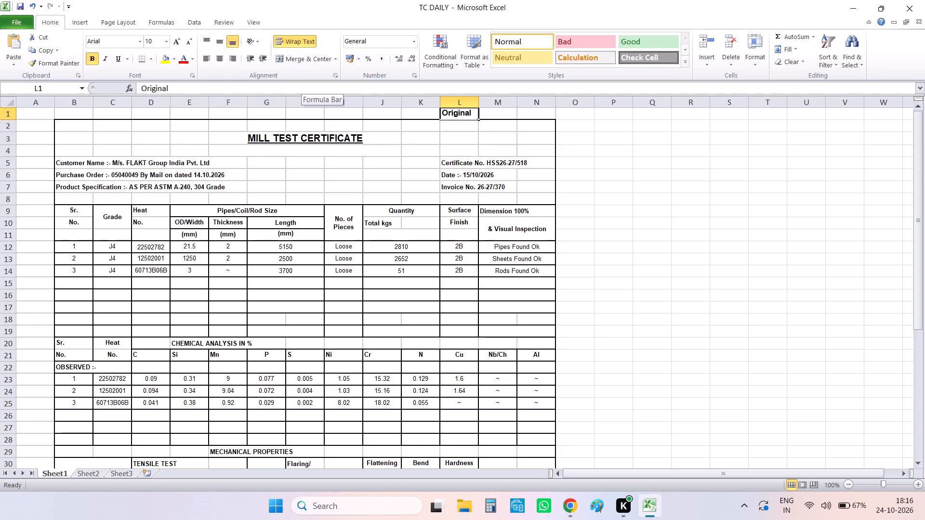
Switch to the HISAR TC spreadsheet in Chrome and look through the earlier certificates above the copied one.
left_click(567, 513)
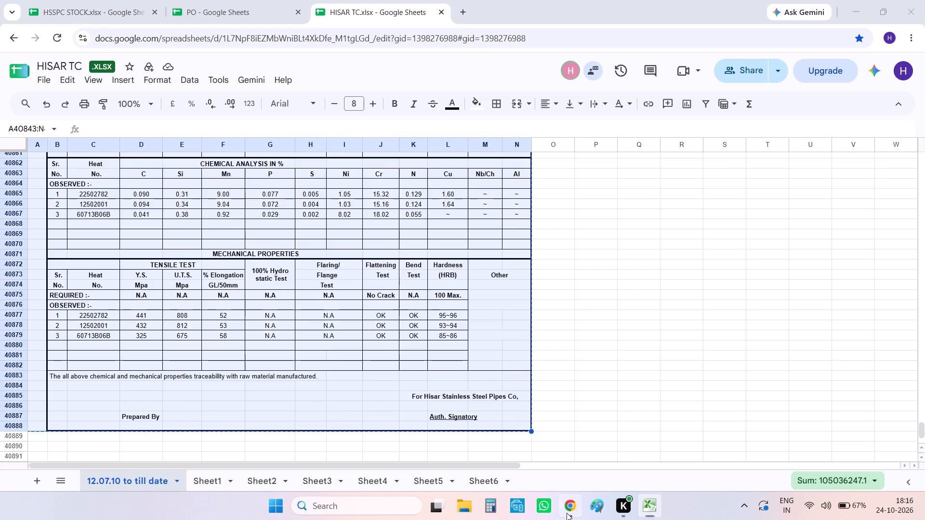
key("Up")
key("Up")
key("Up")
key("Up")
key("Up")
key("Up")
key("Up")
key("Up")
key("Up")
key("Up")
key("Up")
key("Up")
key("Up")
key("Up")
key("Up")
key("Up")
key("Up")
key("Up")
key("Up")
key("Up")
key("Up")
key("Up")
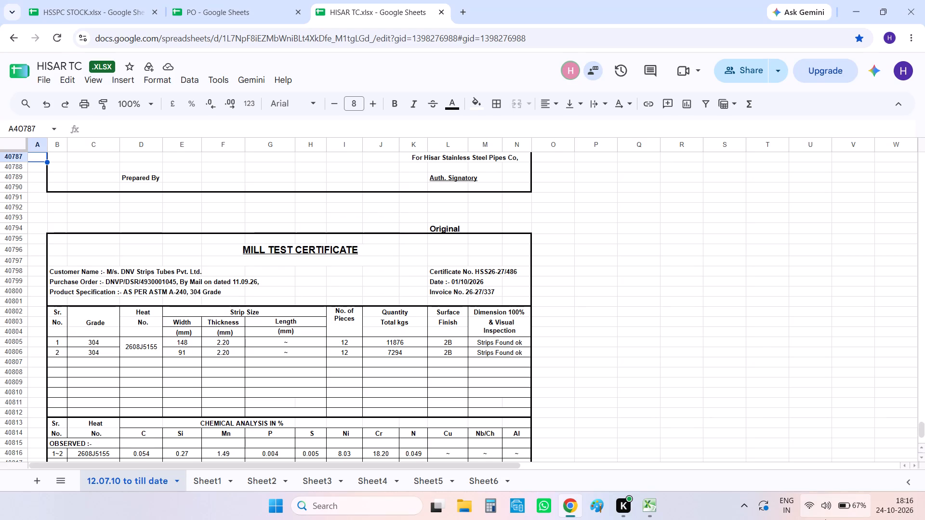
Switch back to TC DAILY in Excel and change the purchase order number in cell B6 to 05040049-1.
left_click(648, 507)
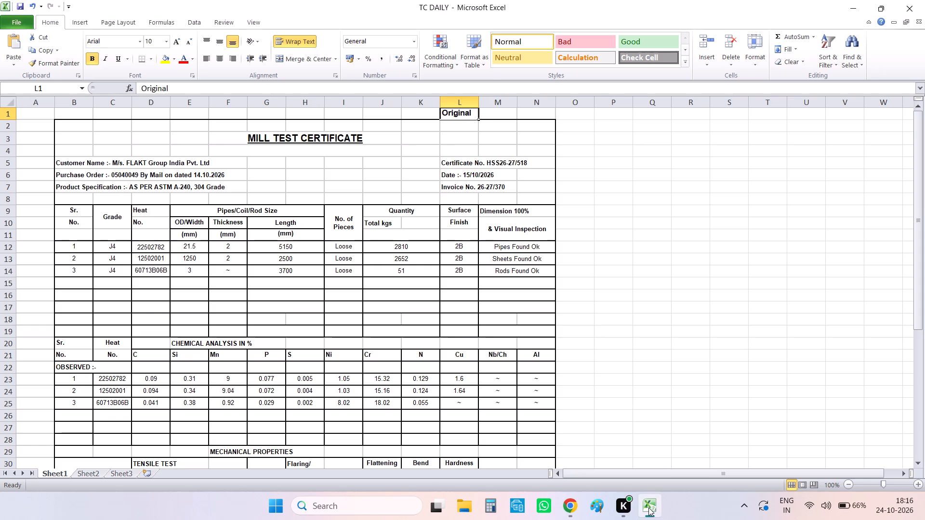
left_click(65, 173)
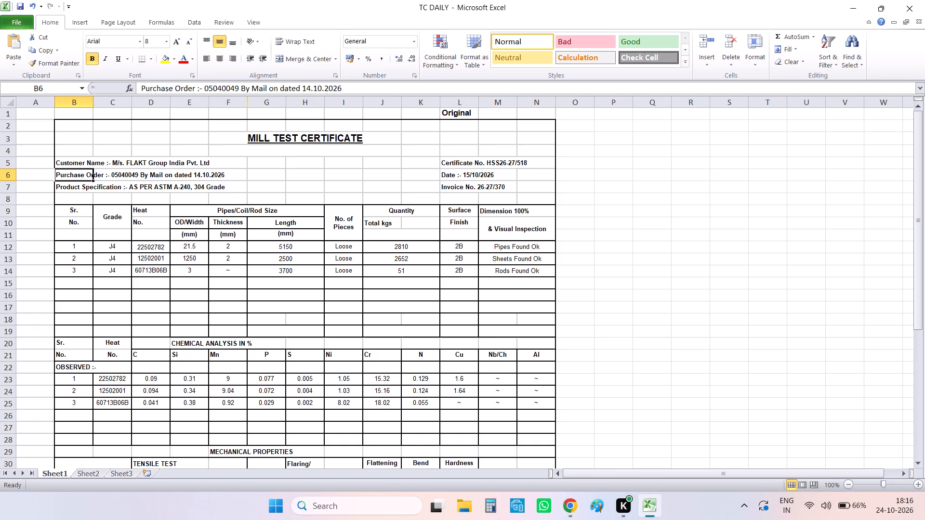
left_click(241, 86)
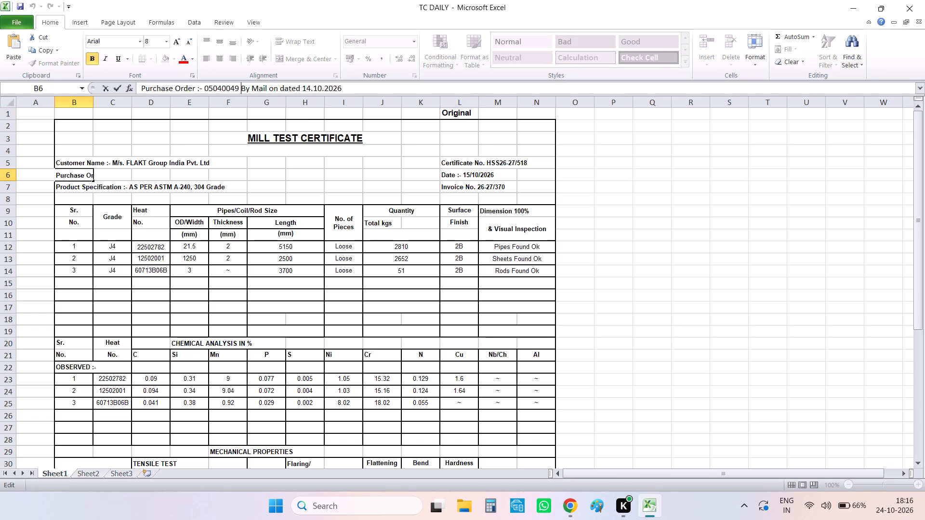
key("Left")
type("-1")
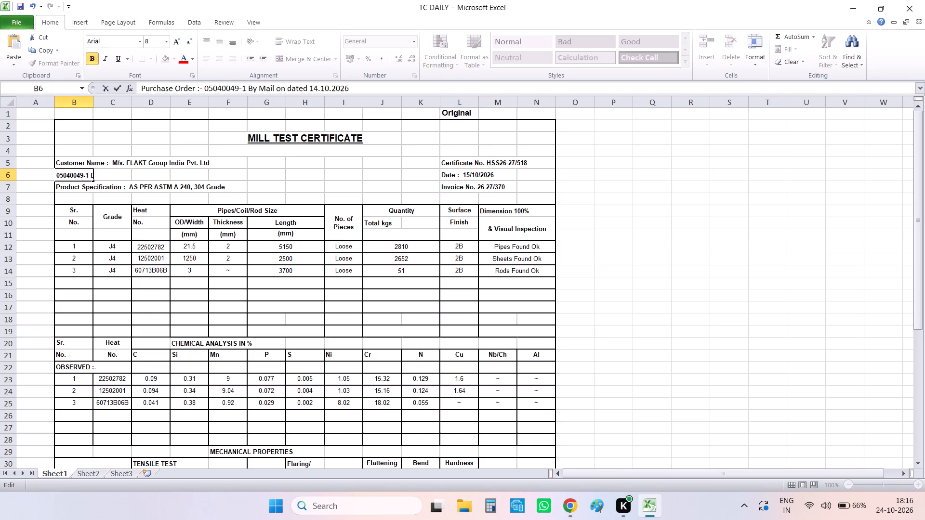
key("Return")
Change the invoice number in cell L7 to 26-27/382.
key("Down")
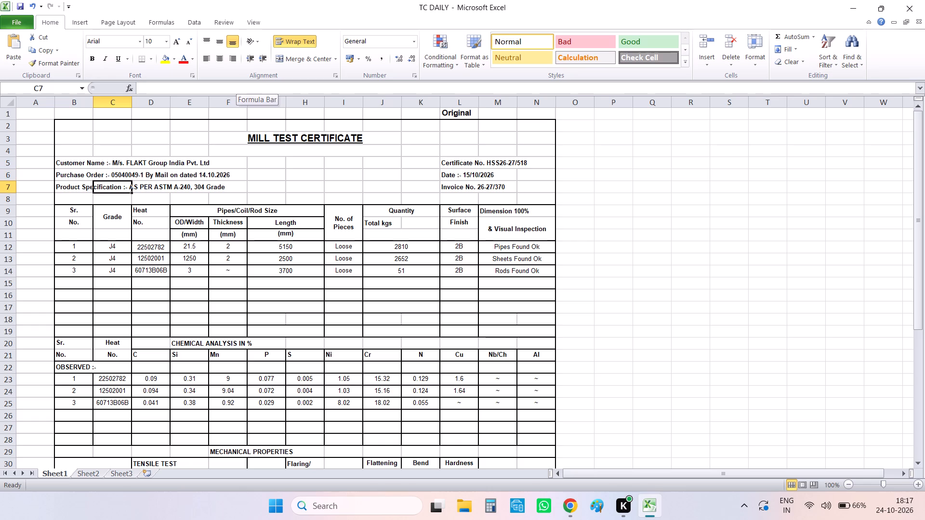
key("Right")
key("Right")
key("Right")
key("Right")
key("Right")
key("Right")
key("Right")
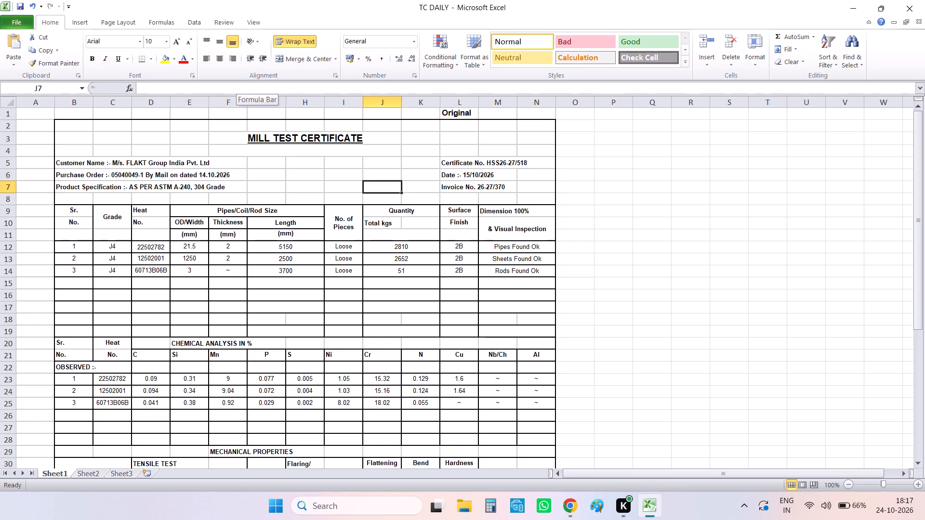
key("Right")
key("Right")
left_click(241, 86)
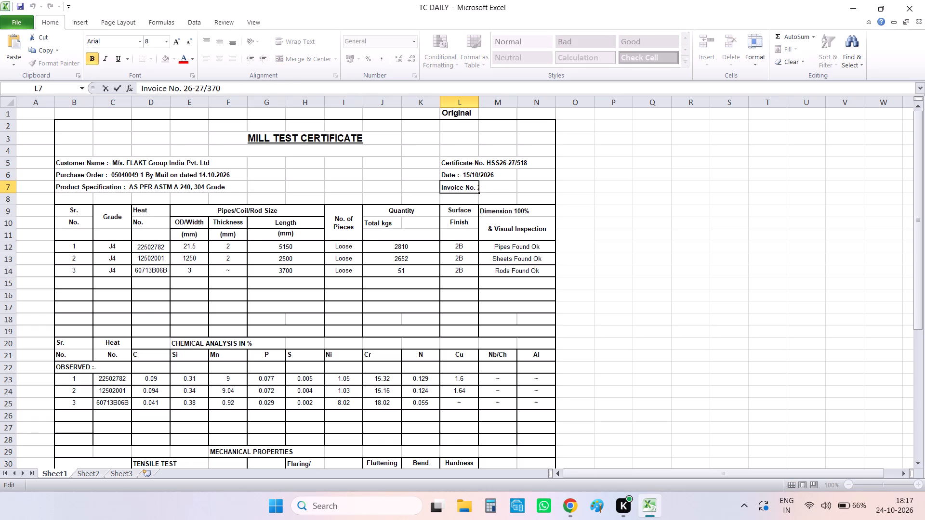
key("BackSpace")
key("BackSpace")
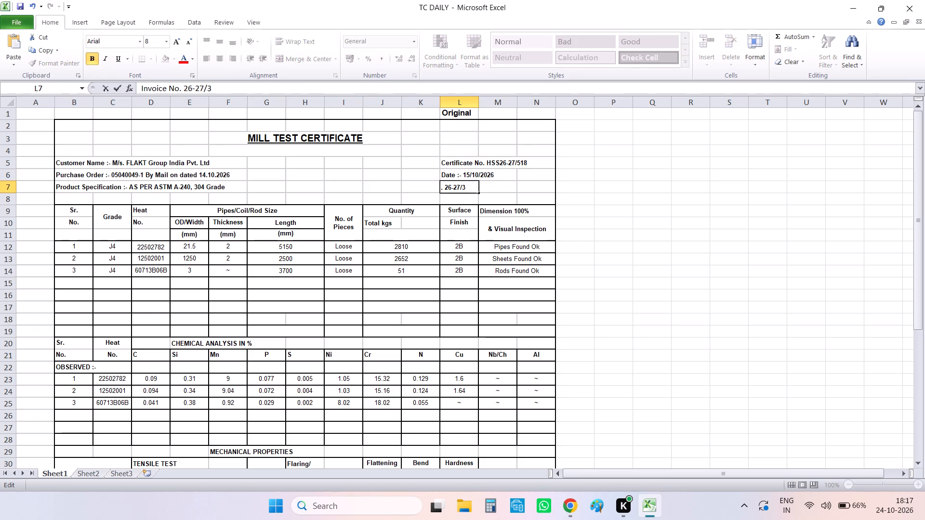
type("82")
key("Return")
Change the certificate date in cell L6 to 24/10/2026.
key("Up")
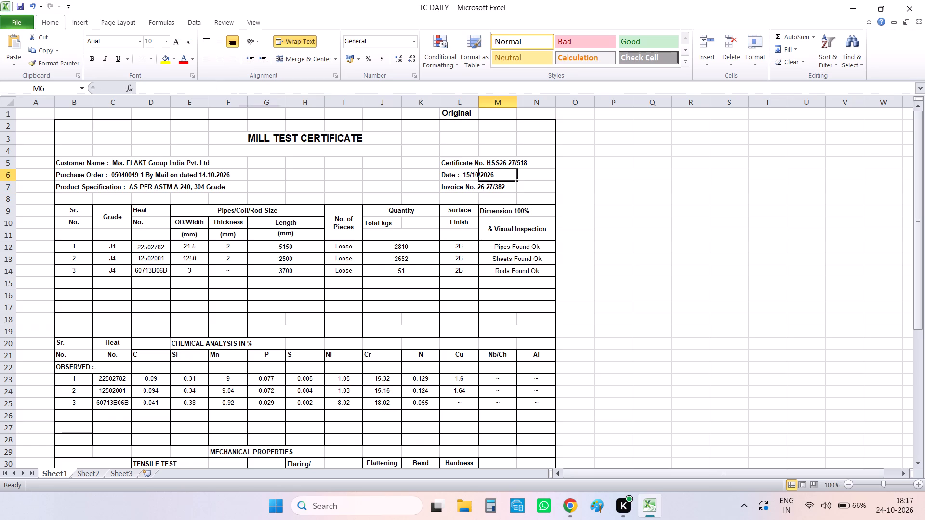
key("Left")
left_click(241, 86)
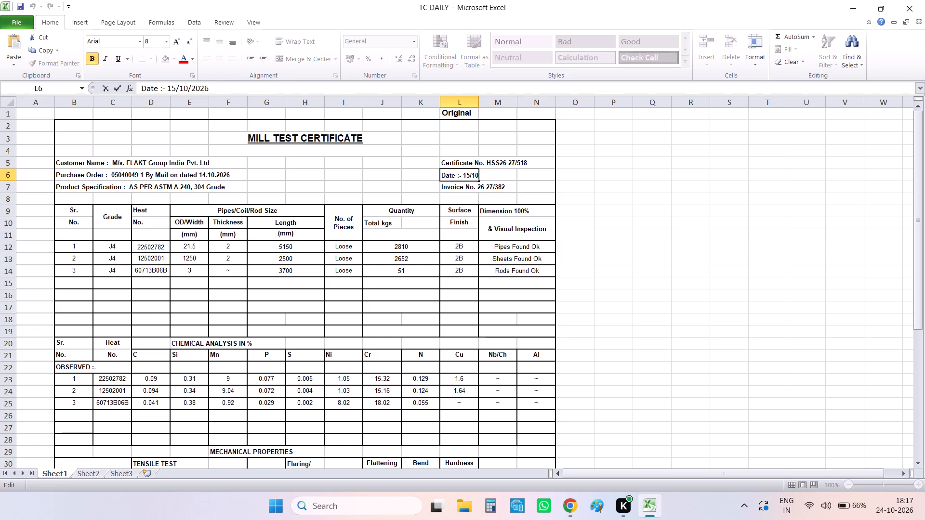
key("Left")
key("Left")
key("Left")
key("Left")
key("Left")
key("Left")
key("Left")
key("Left")
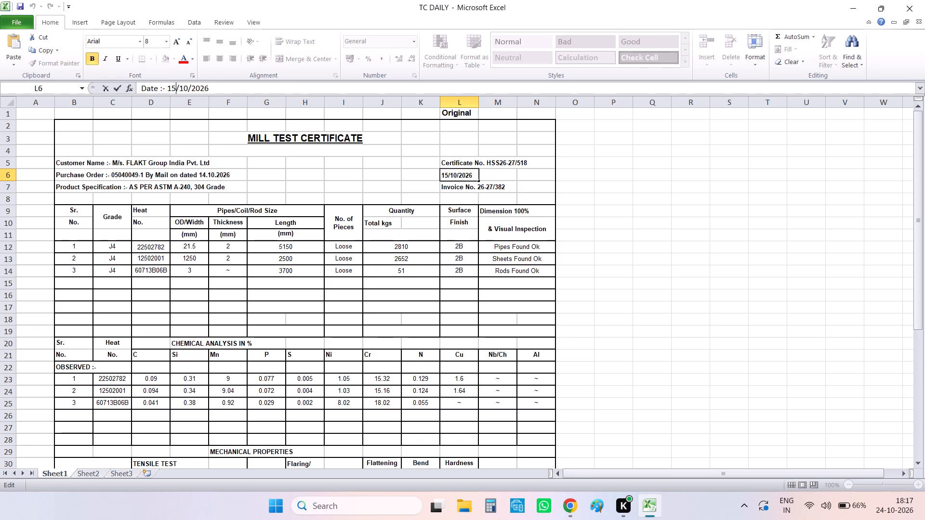
key("BackSpace")
key("BackSpace")
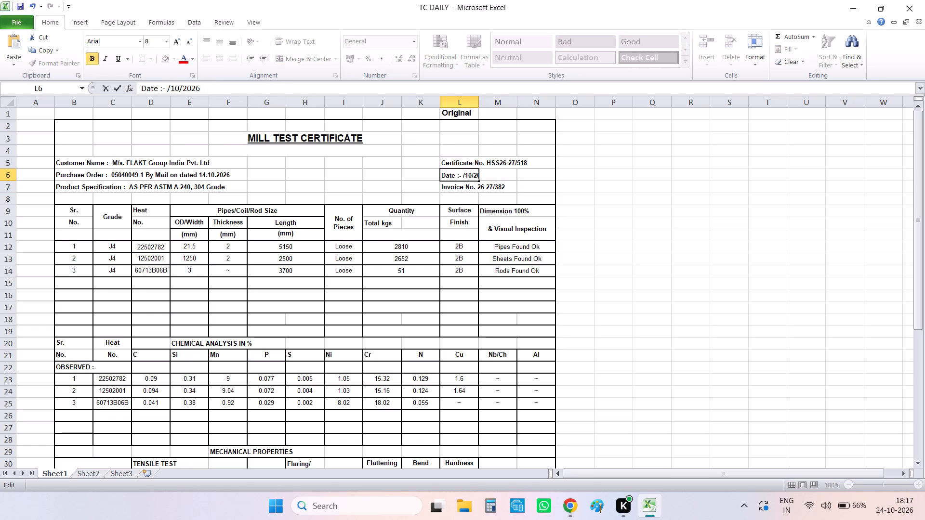
type("24")
key("Return")
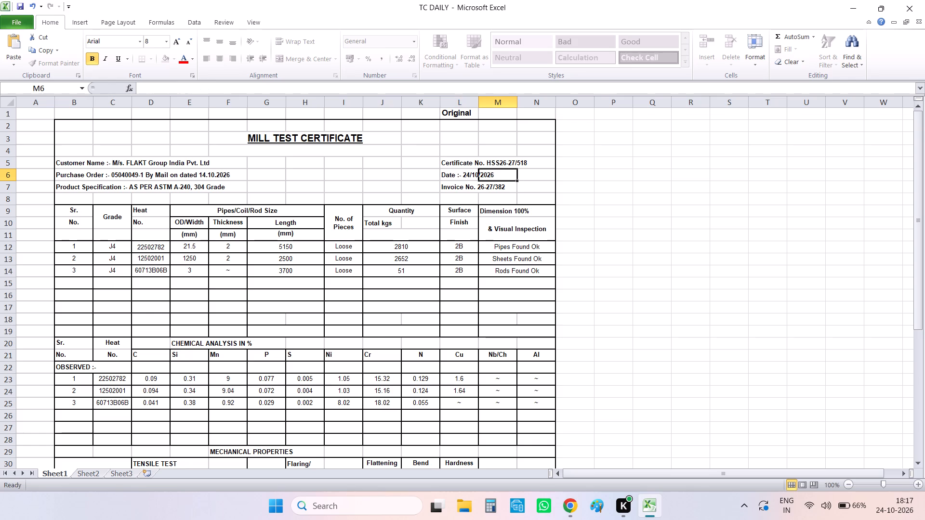
Change the certificate number in cell L5 to HSS26-27/521.
key("Up")
key("Right")
key("Left")
key("Left")
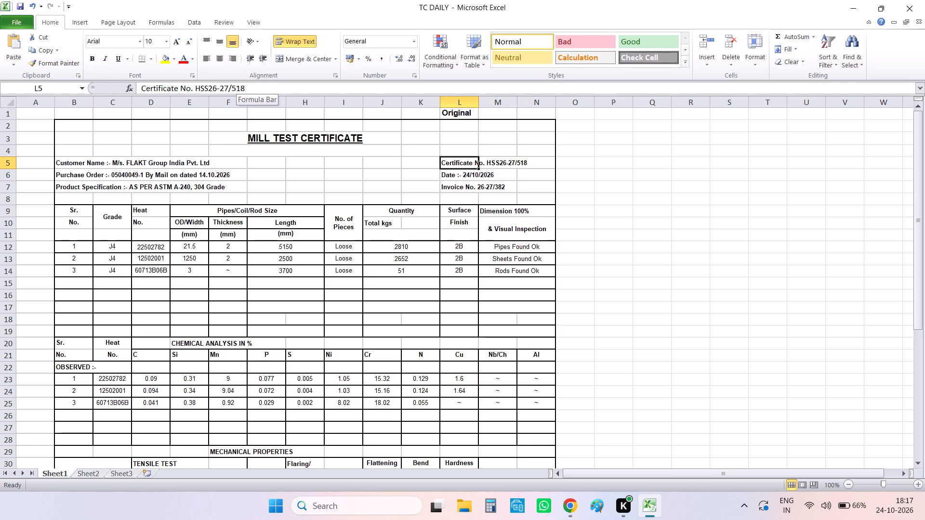
left_click(251, 88)
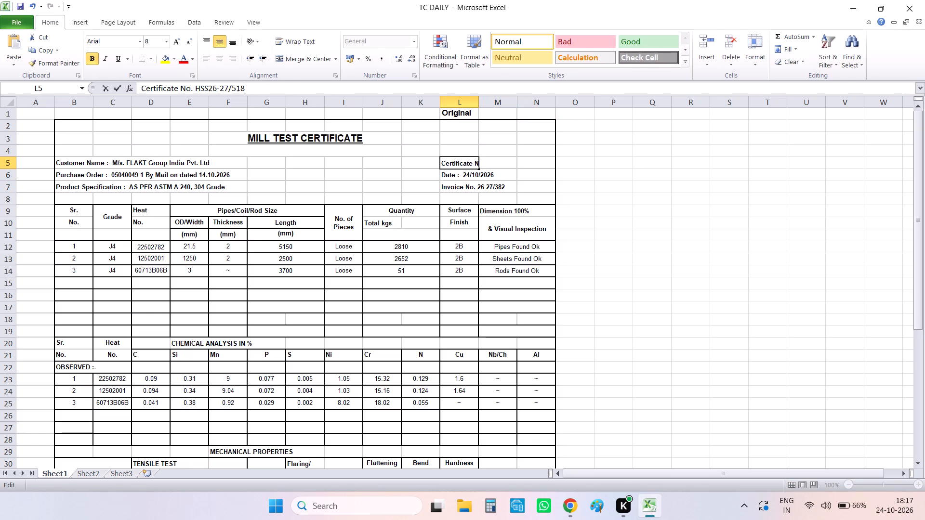
key("BackSpace")
key("BackSpace")
type("21")
key("Return")
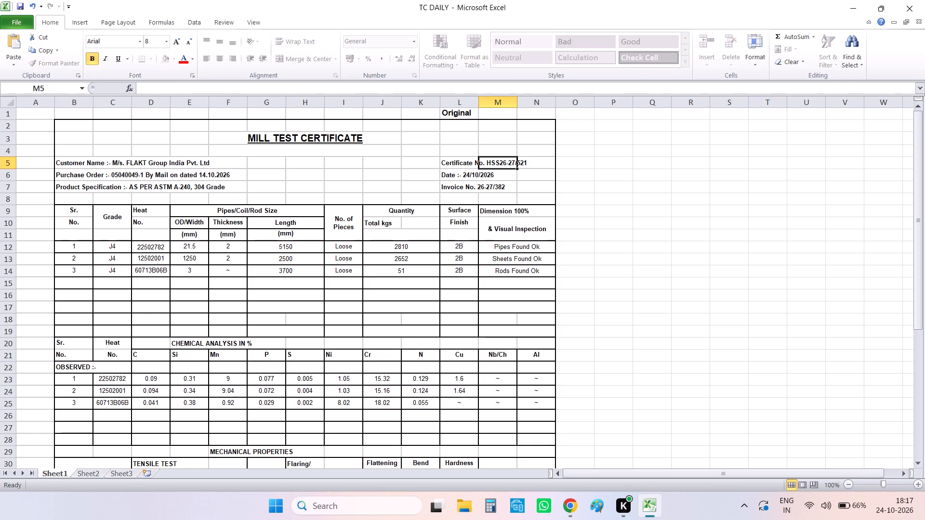
Set the grade of item 1 in cell C12 to 304.
left_click(111, 246)
key("0")
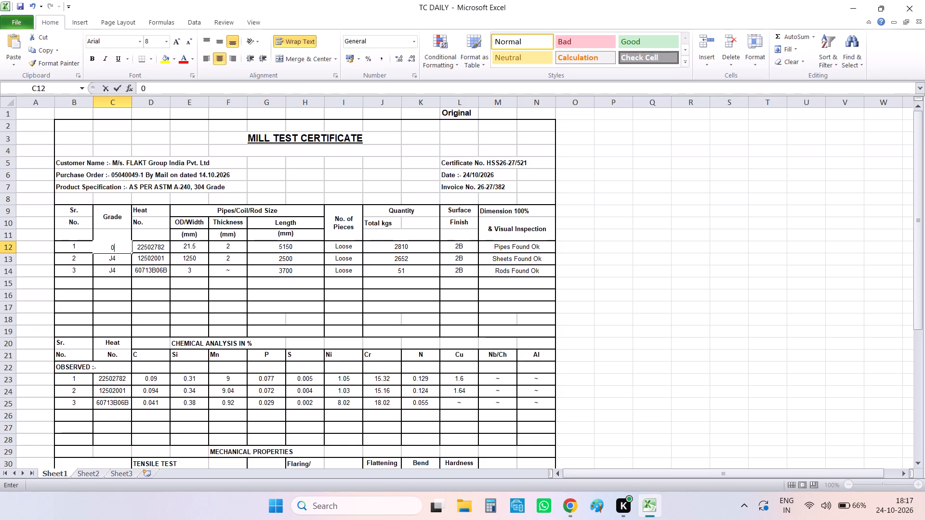
key("BackSpace")
type("304")
key("Right")
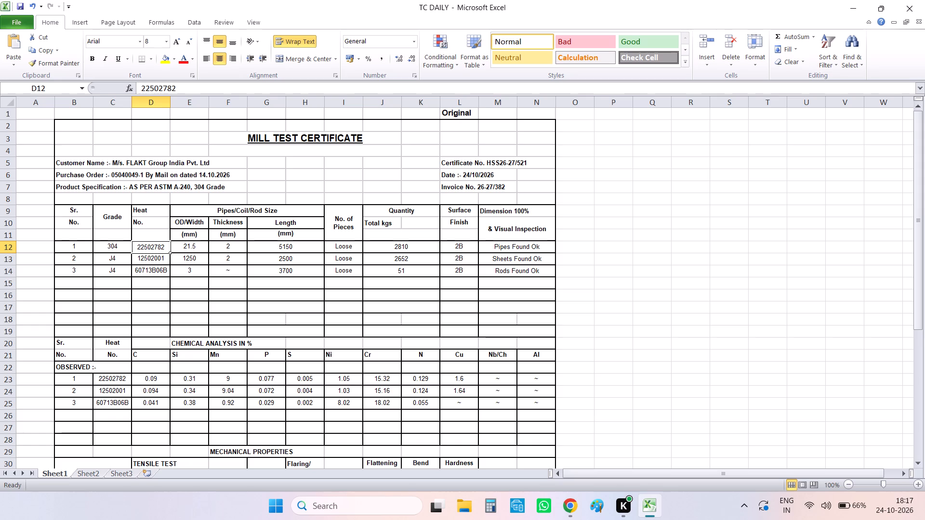
Set the heat number of item 1 in cell D12 to 51231C12C.
type("51")
type("231")
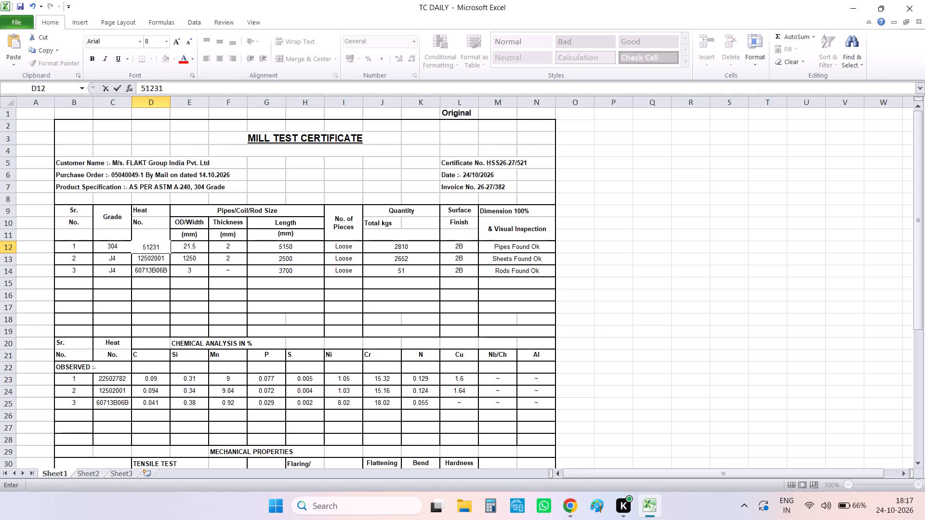
type("c1")
type("2c")
key("BackSpace")
key("BackSpace")
key("BackSpace")
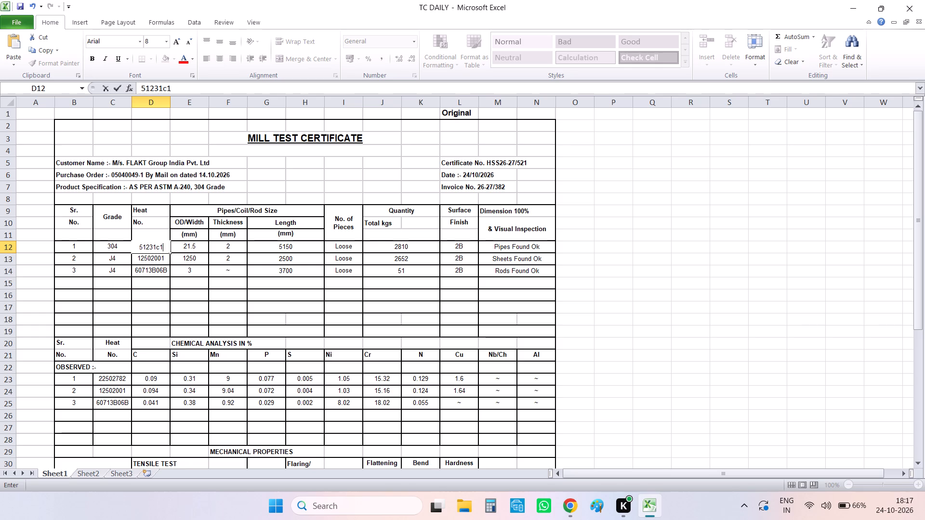
key("BackSpace")
key("c")
type("12")
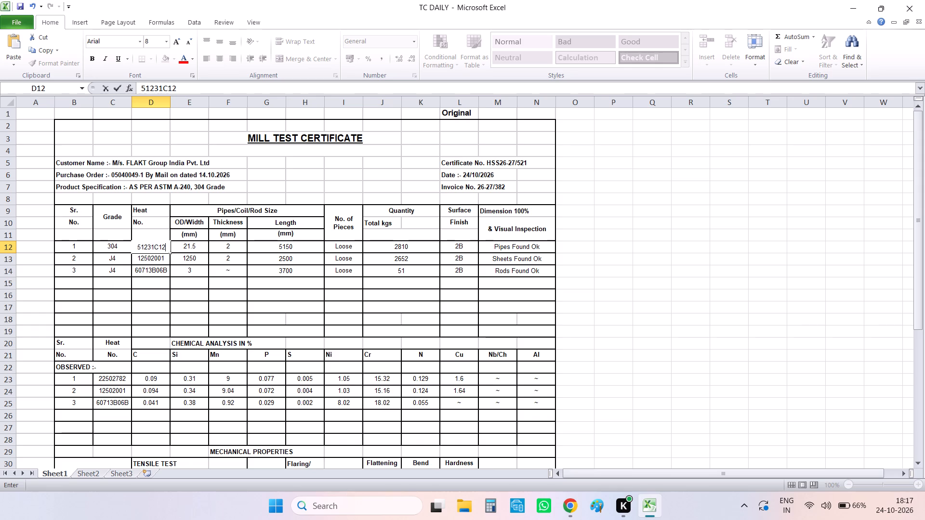
key("c")
key("Right")
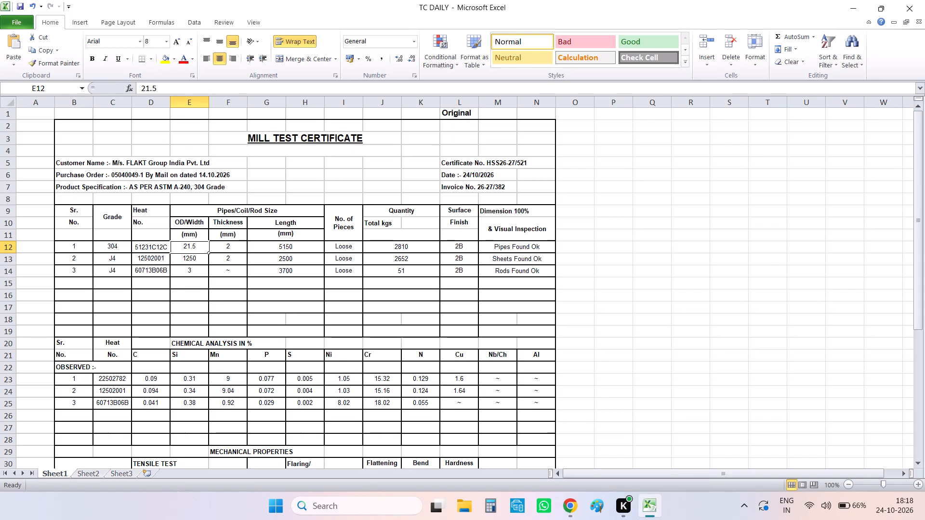
Set the OD/Width of item 1 in cell E12 to 6 mm.
type("6.000")
key("BackSpace")
key("Right")
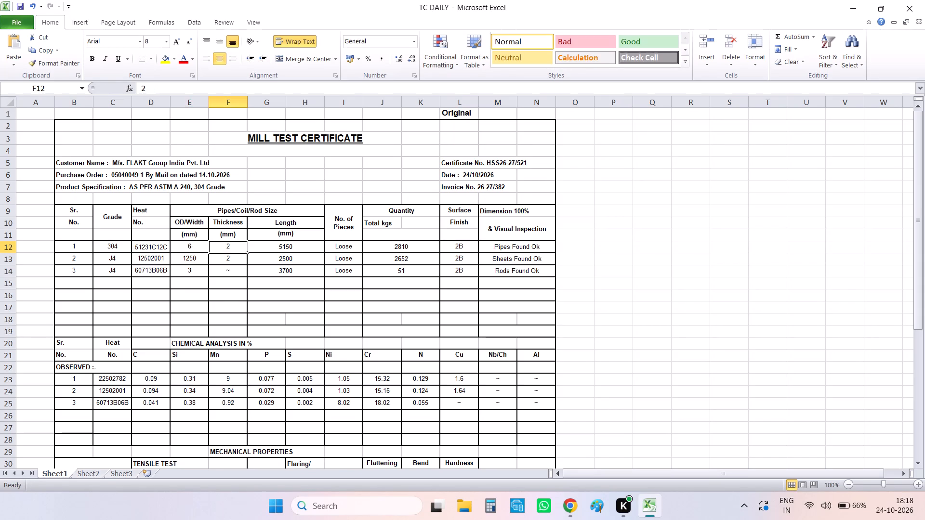
Format item 1's OD/Width in cell E12 with two decimal places, as 6.00.
key("Left")
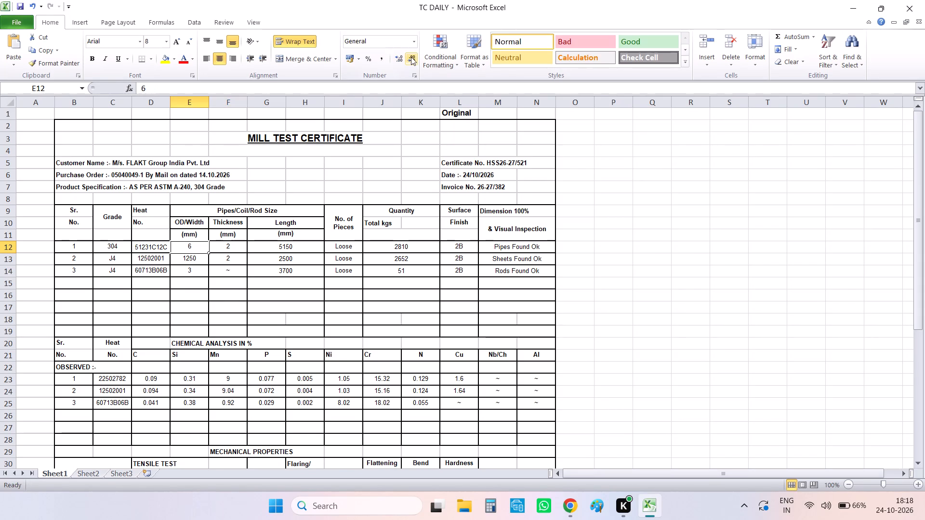
left_click(414, 57)
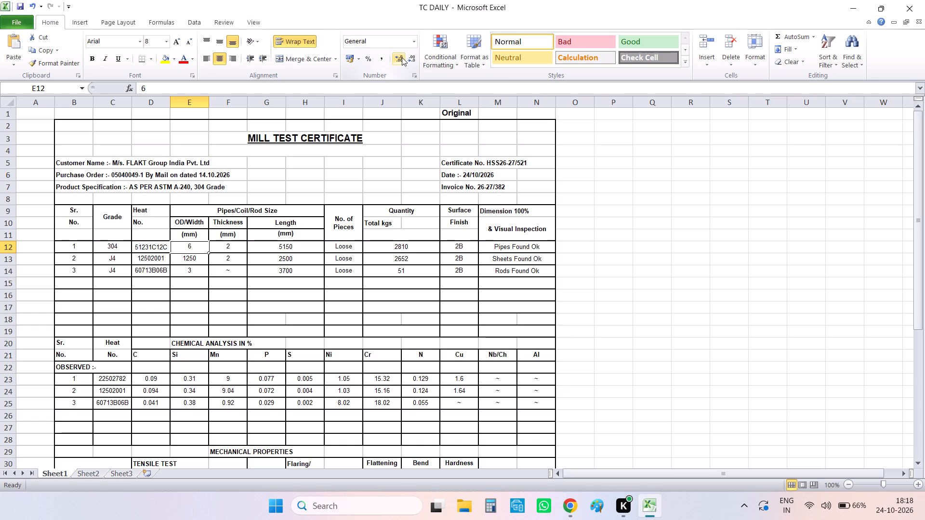
left_click(402, 57)
left_click(402, 57)
Set the thickness of item 1 in cell F12 to 1 and format it with two decimals, as 1.00.
key("Right")
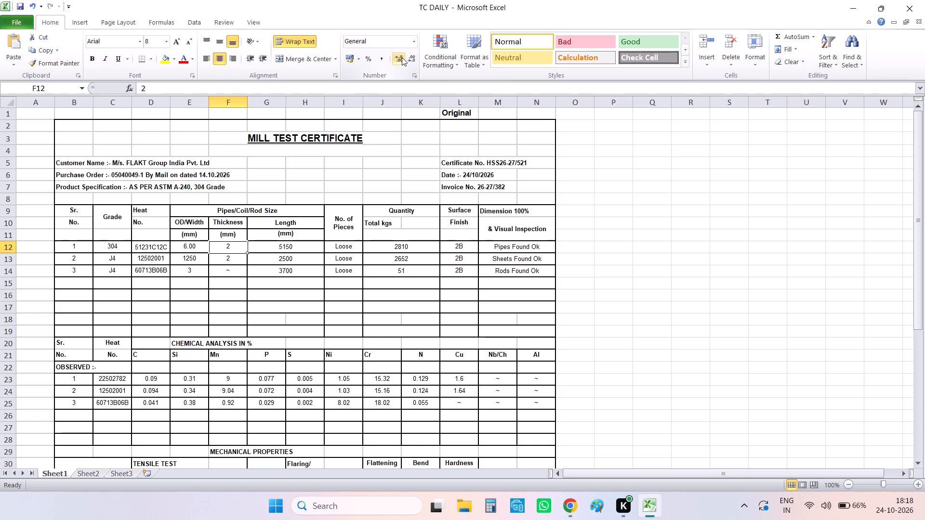
key("1")
type(".00")
key("Right")
key("Left")
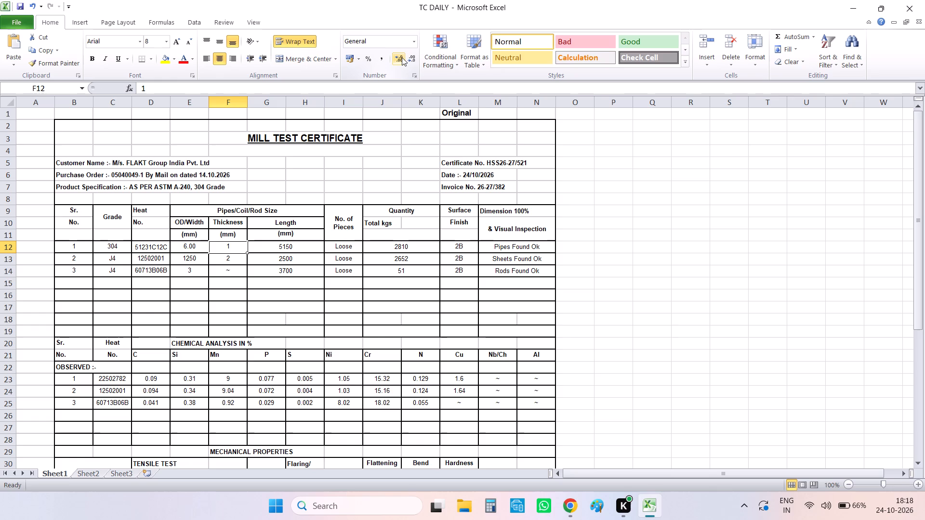
left_click(402, 57)
left_click(402, 57)
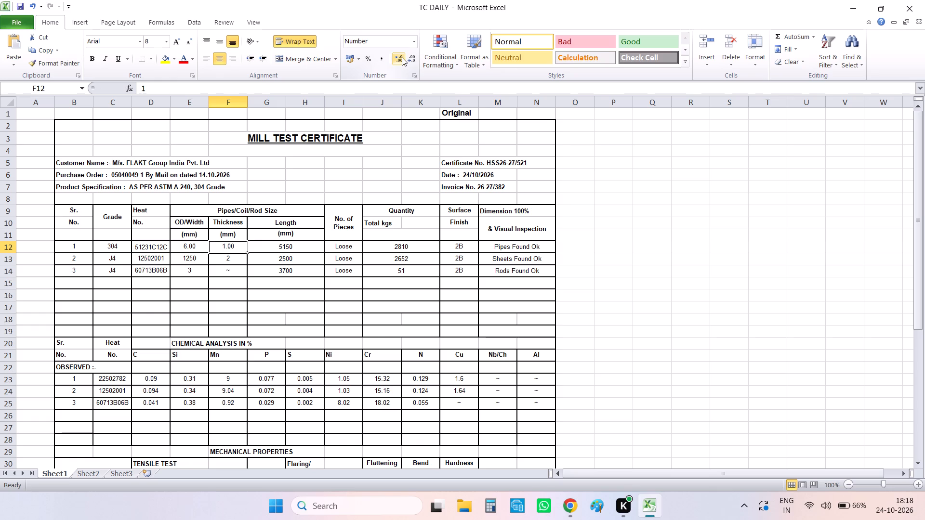
Set the length of item 1 in cell G12 to 2000 mm.
key("Left")
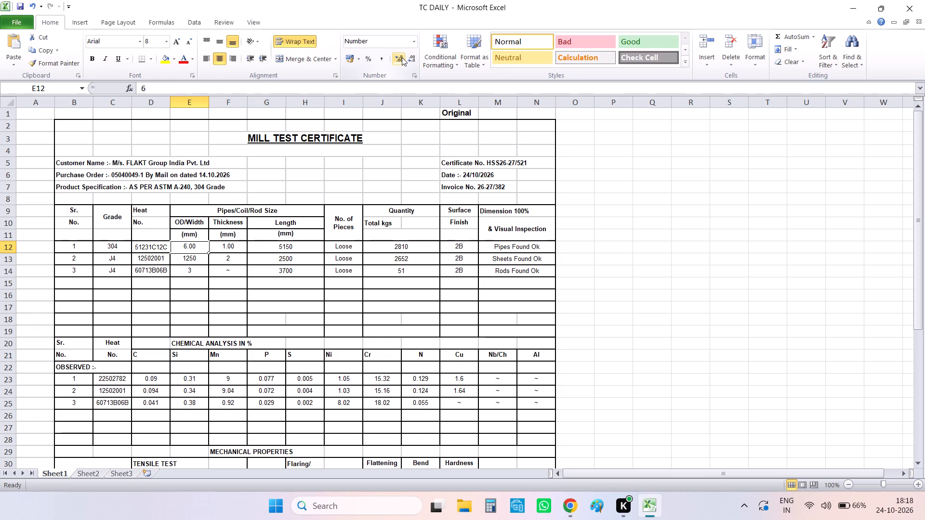
key("Right")
key("Right")
key("Right")
key("Left")
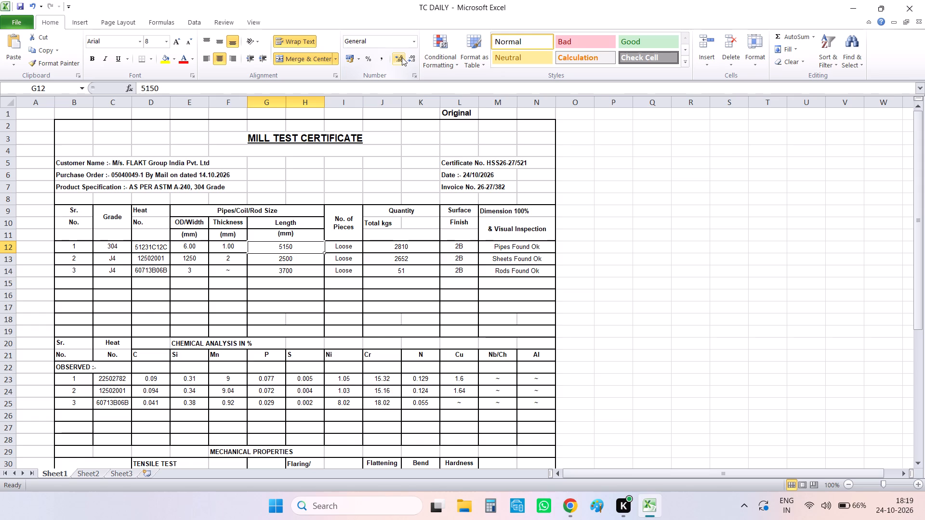
type("2000")
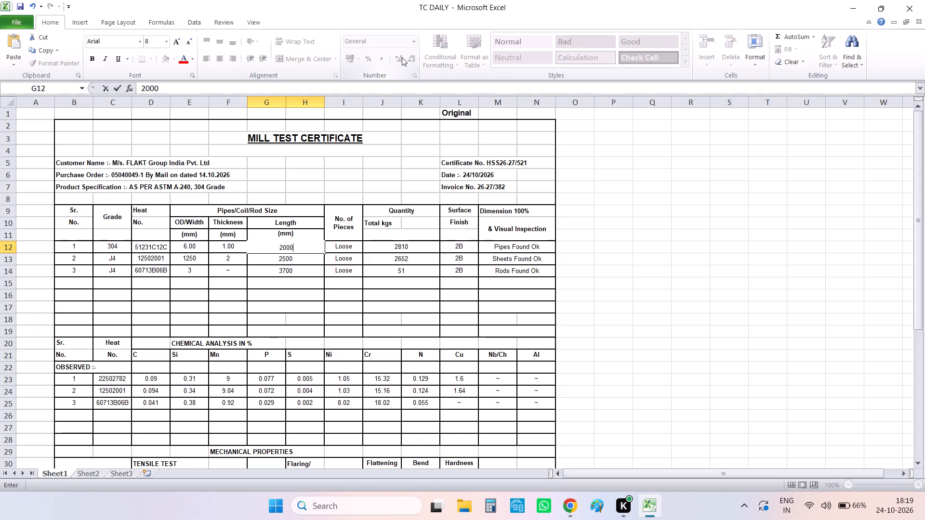
key("Right")
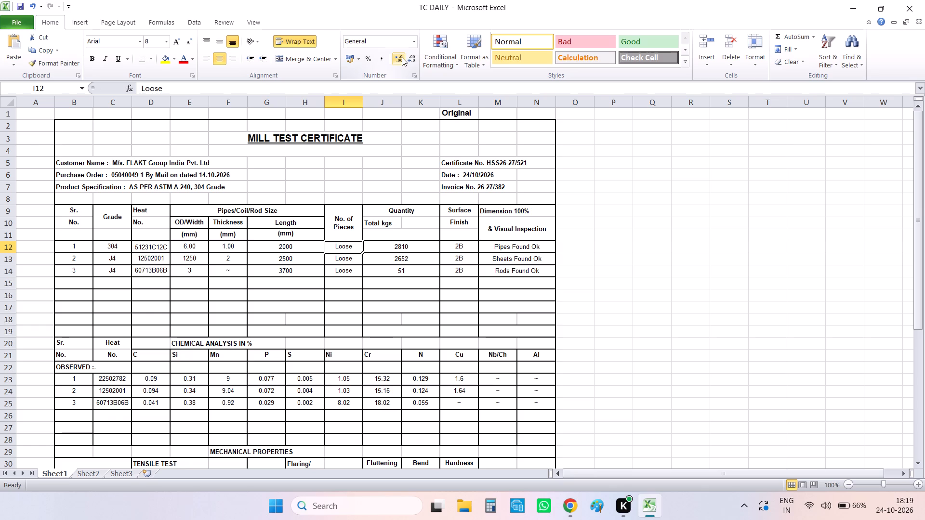
Set the quantity of item 1 in cell J12 to 50 kgs.
key("Right")
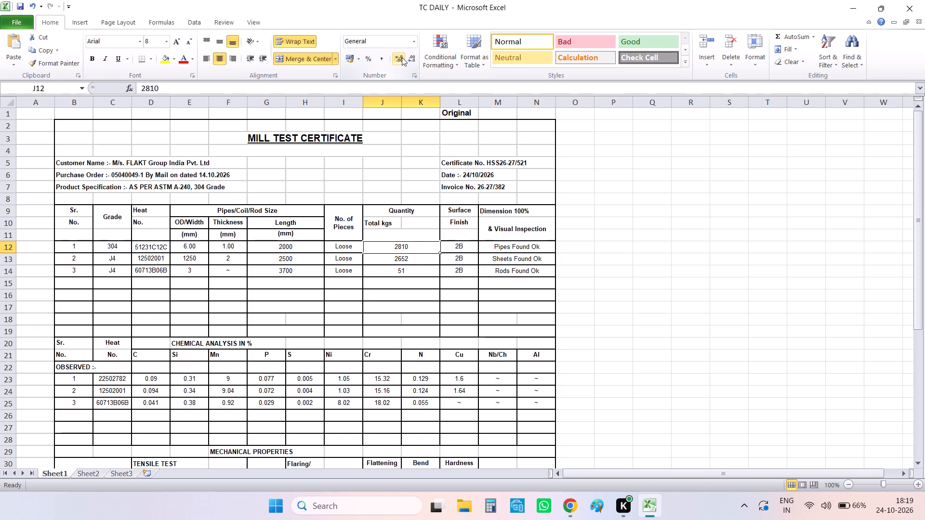
type("50")
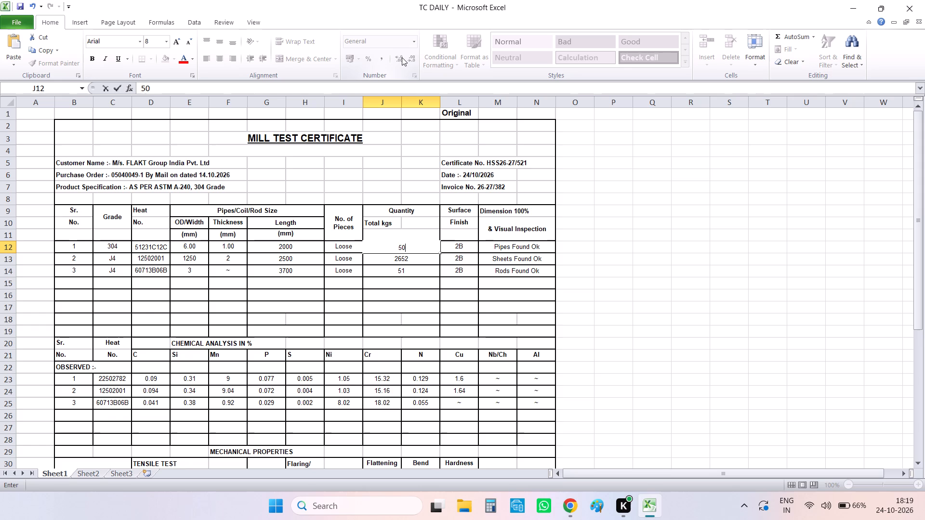
key("Right")
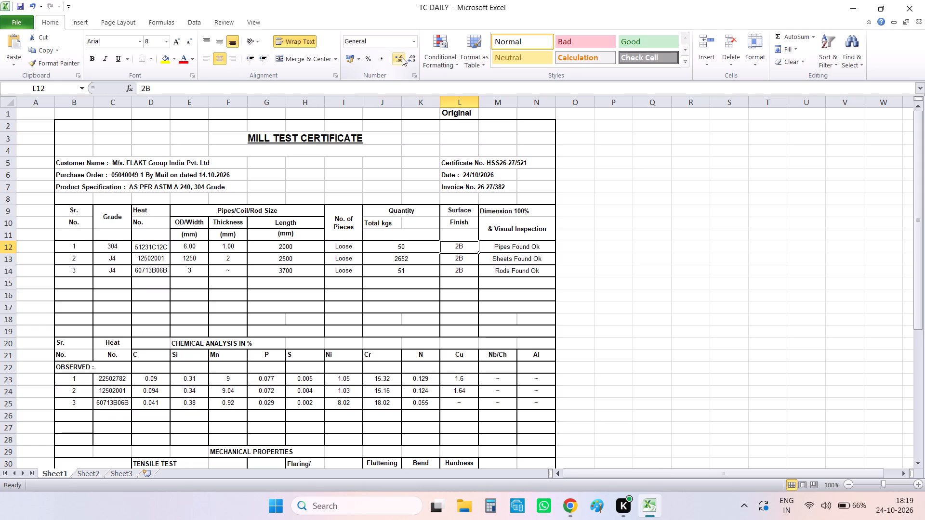
Clear the surface finish of item 1 in cell L12.
key("Delete")
Clear all data of items 2 and 3 in rows 13 and 14, including serial numbers and inspection remarks.
key("Right")
key("Down")
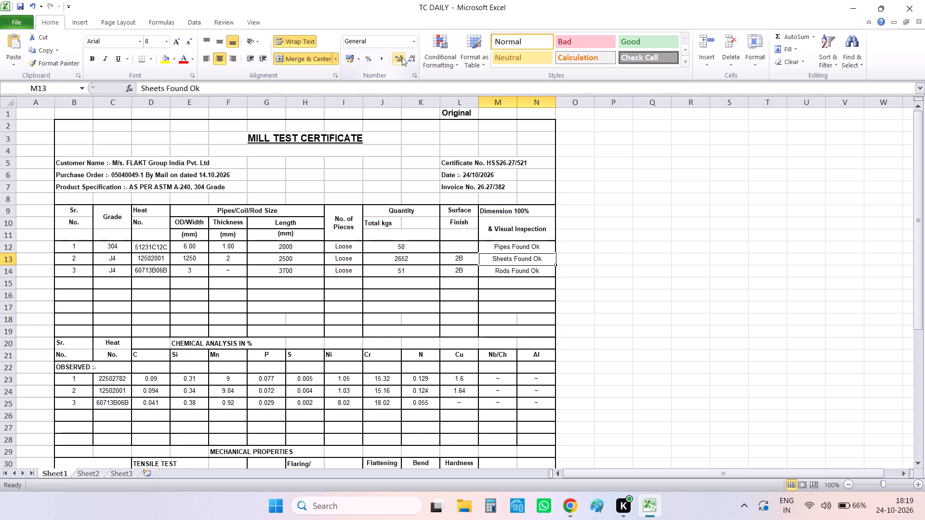
key("Delete")
key("Down")
key("Delete")
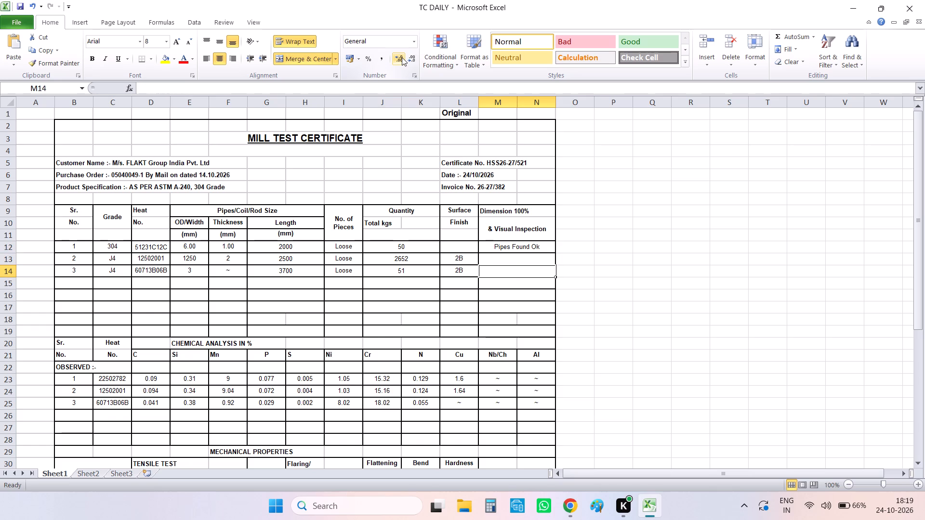
key("Up")
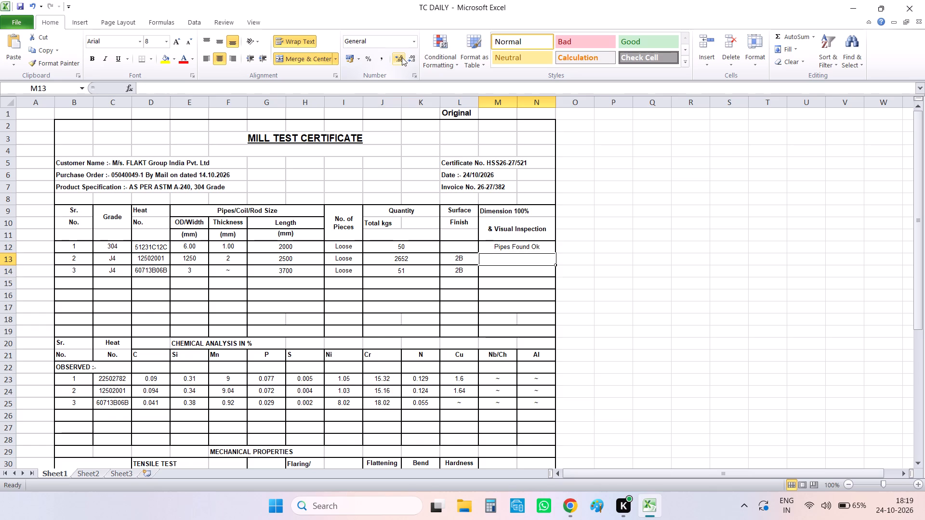
key("shift+Down")
key("shift+Left")
key("shift+Left")
key("shift+Left")
key("shift+Left")
key("shift+Left")
key("shift+Left")
key("shift+Left")
key("shift+Left")
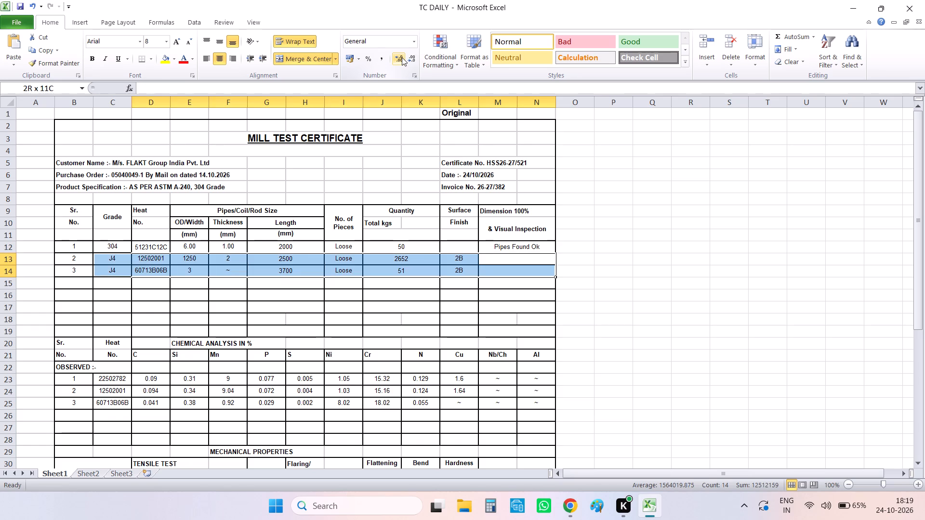
key("shift+Left")
key("Delete")
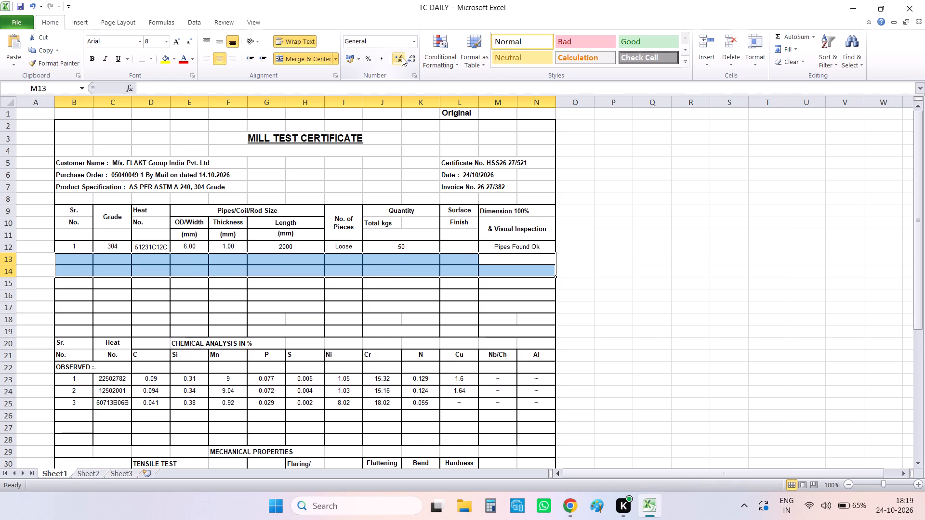
Clear the observed heat numbers and the C to Cu values of the chemical analysis in cells C23 to L25.
key("Down")
key("Down")
key("Down")
key("Down")
key("Down")
key("Down")
key("Down")
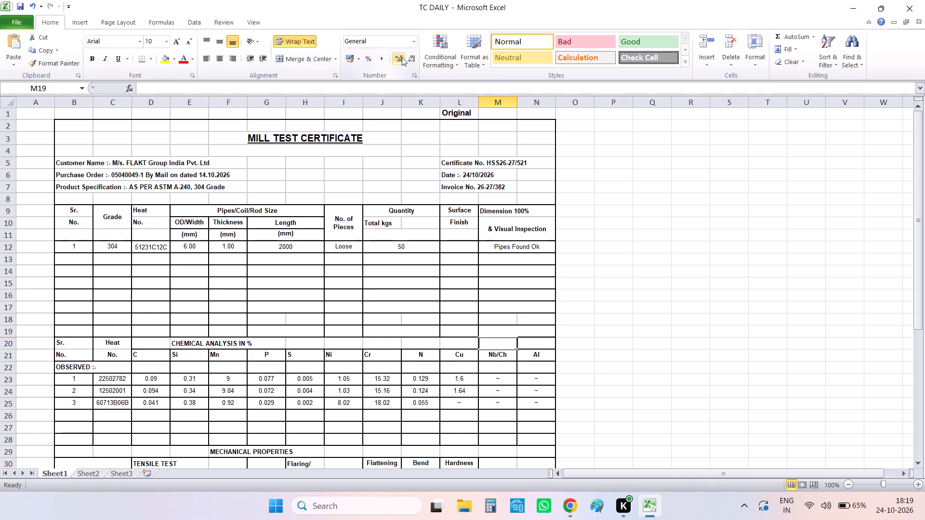
key("Down")
key("Down")
key("Down")
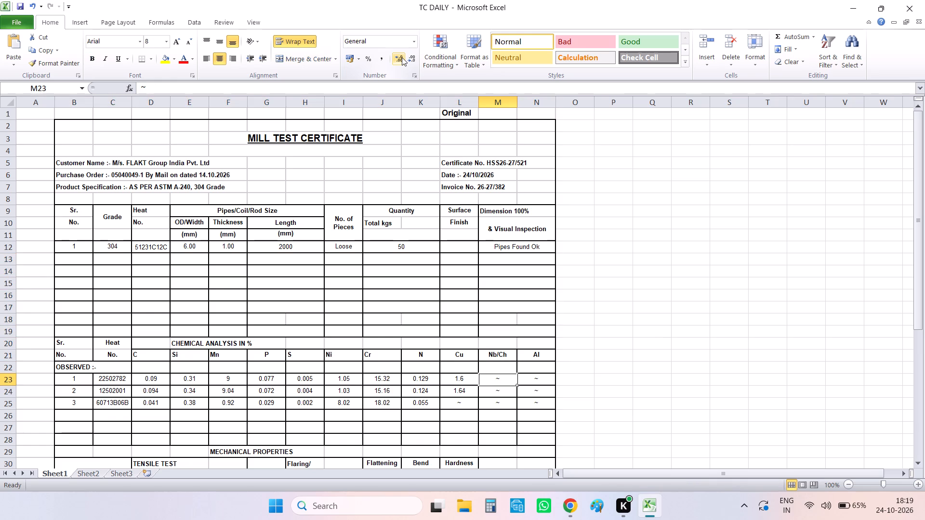
key("Left")
key("Left")
key("Left")
key("Down")
key("Left")
key("Left")
key("Up")
key("Left")
key("Up")
key("Left")
key("Up")
key("Down")
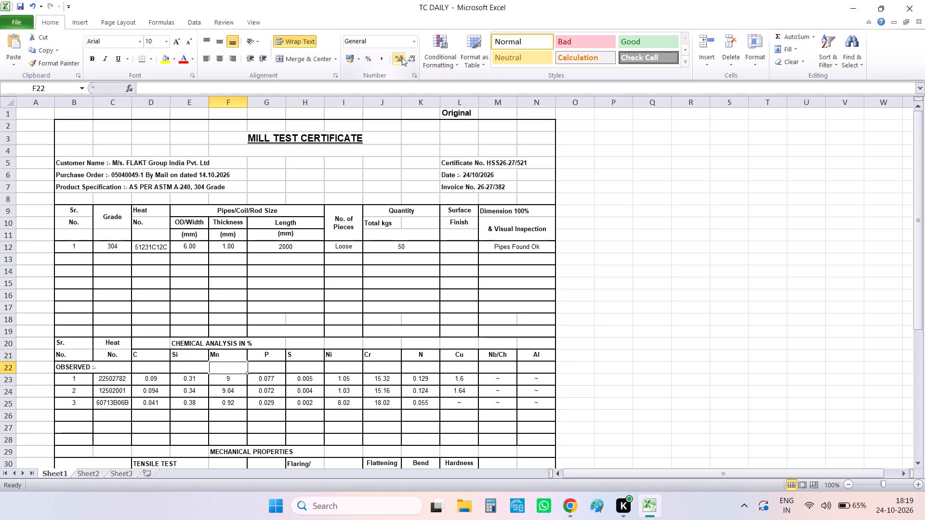
key("Down")
key("Left")
key("Left")
key("Left")
key("Left")
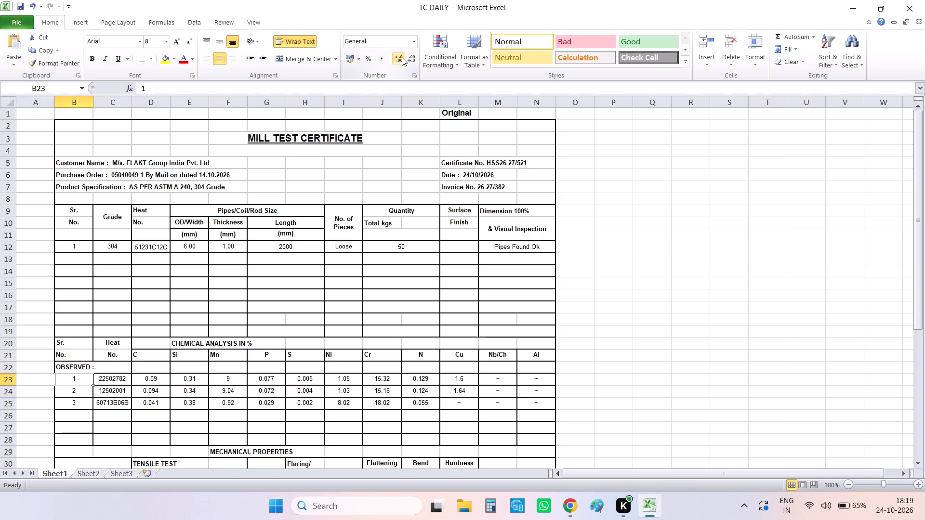
key("Left")
key("Right")
key("Right")
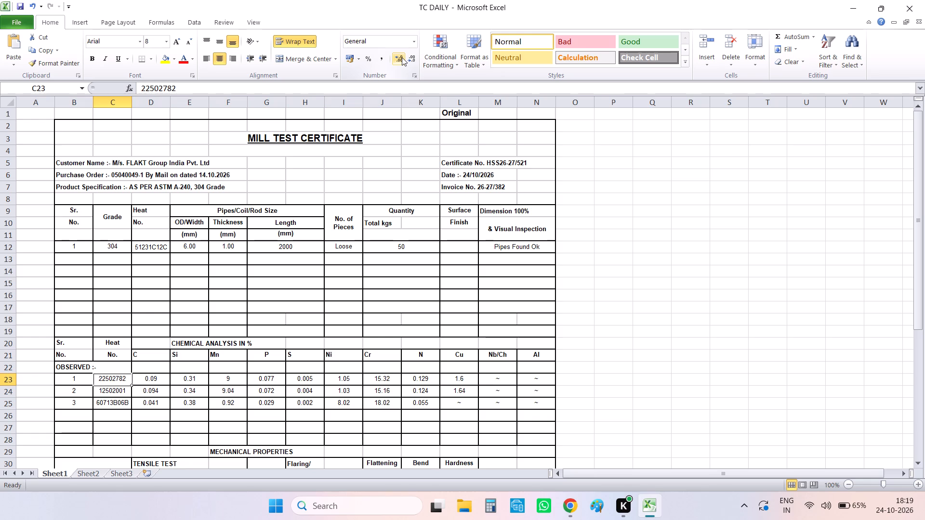
key("Right")
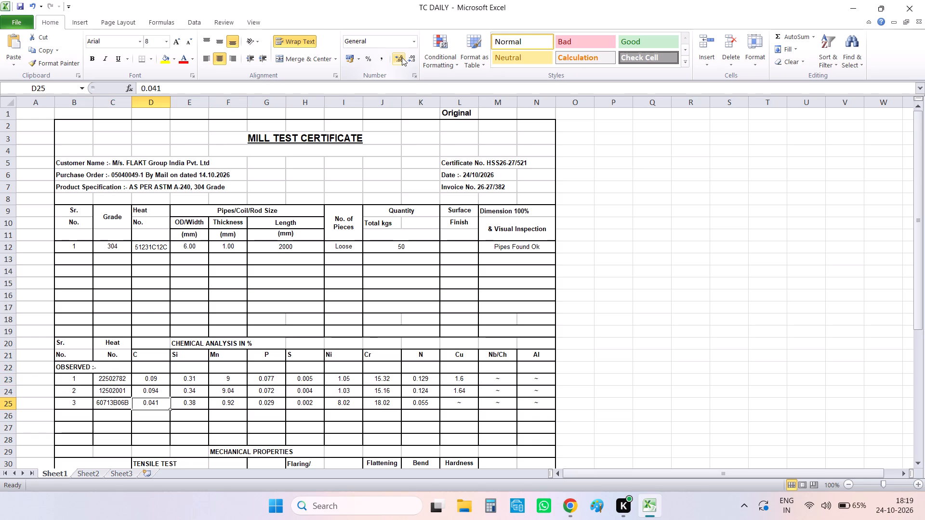
key("Up")
key("Up")
key("Up")
key("Left")
key("shift+Down")
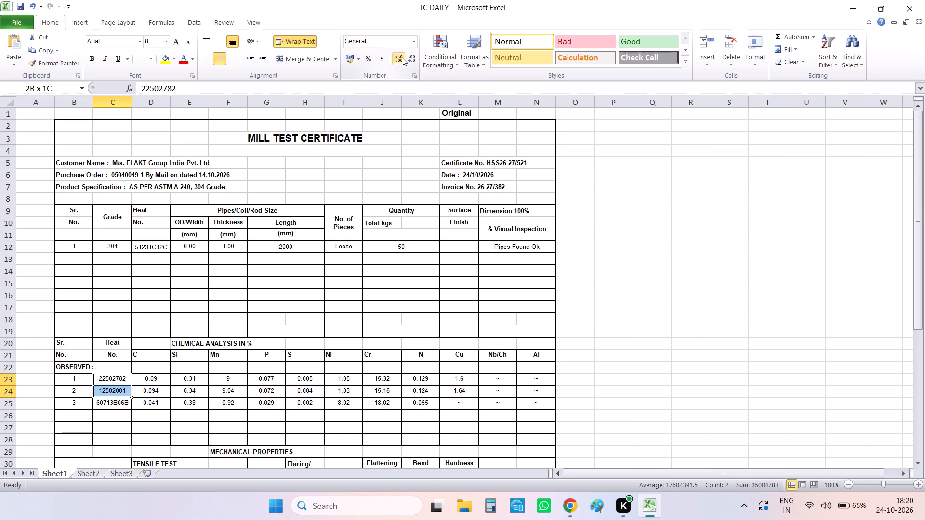
key("shift+Down")
key("shift+Right")
key("shift+Right")
key("shift+Right")
key("shift+Right")
key("shift+Right")
key("shift+Right")
key("shift+Right")
key("shift+Right")
key("shift+Right")
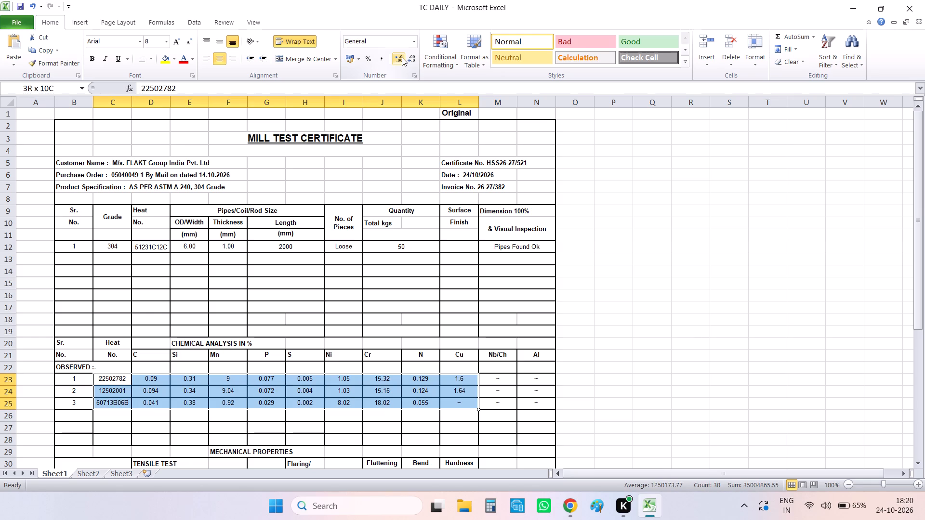
key("Delete")
Delete serial numbers 2 and 3 from the chemical analysis table in cells B24 and B25.
key("Left")
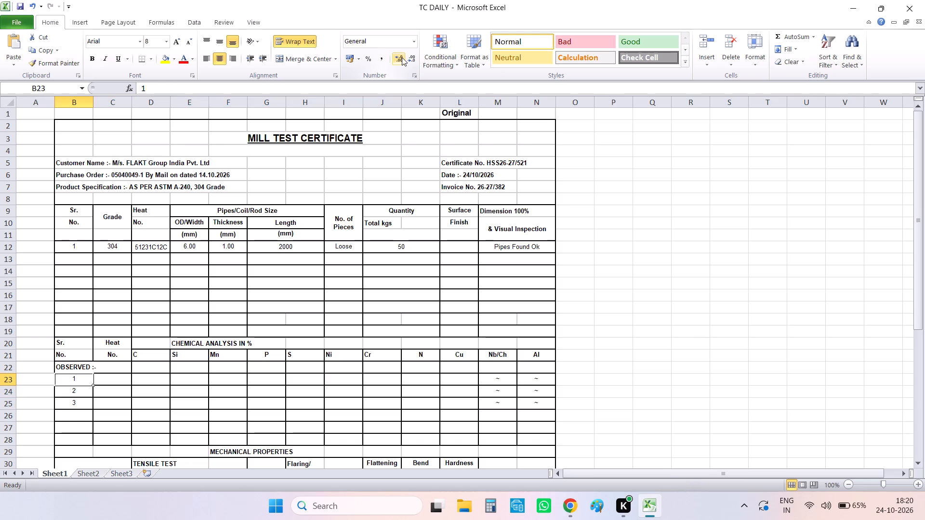
key("Left")
key("Left")
key("Right")
key("Down")
key("Delete")
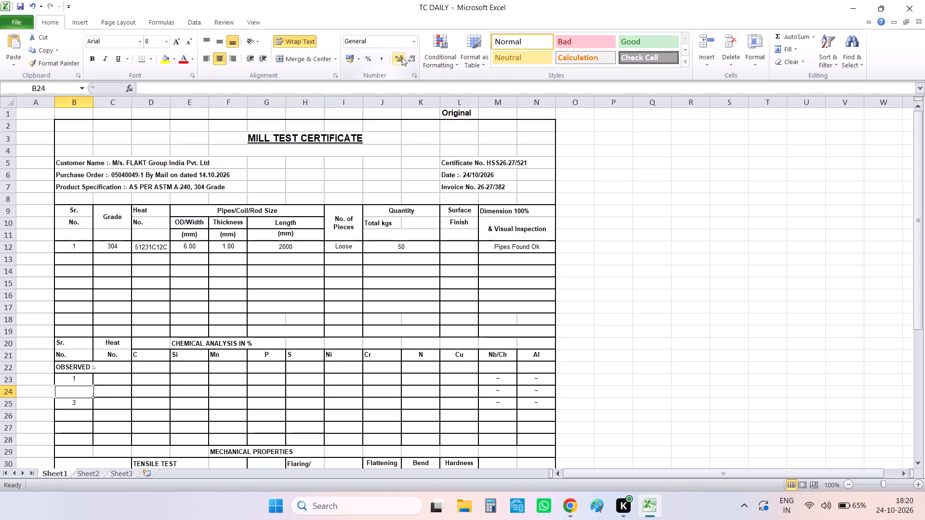
key("Down")
key("Delete")
Enter heat number 51231C12C for item 1 of the chemical analysis in cell C23.
key("Up")
key("Right")
key("Up")
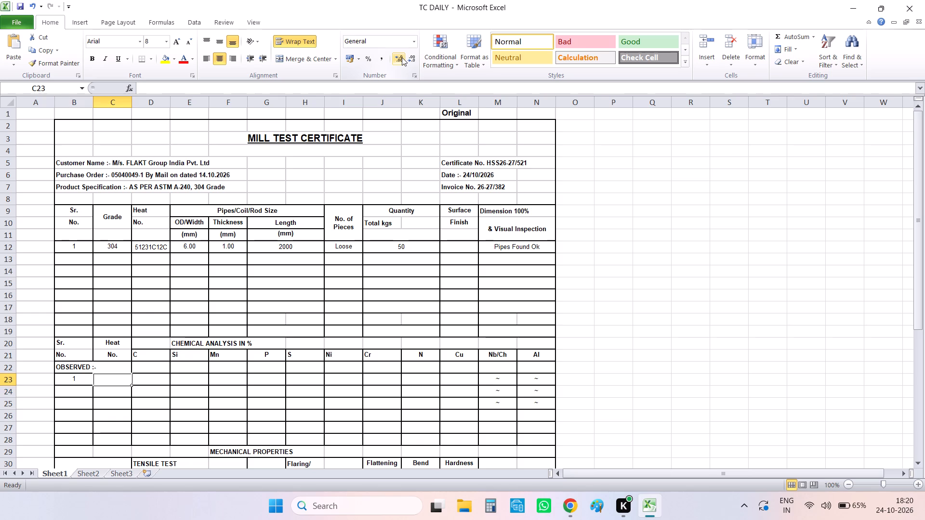
key("5")
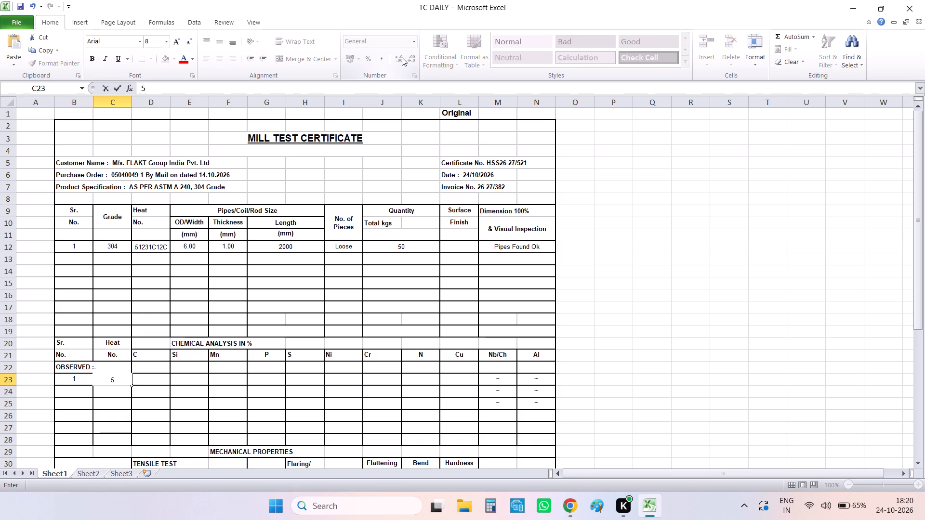
type("1231")
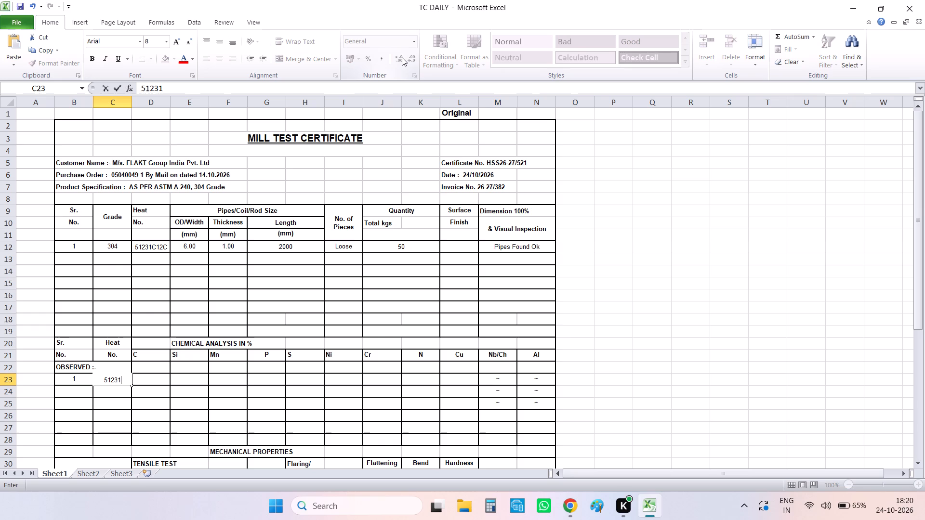
type("c12c")
key("BackSpace")
key("BackSpace")
key("BackSpace")
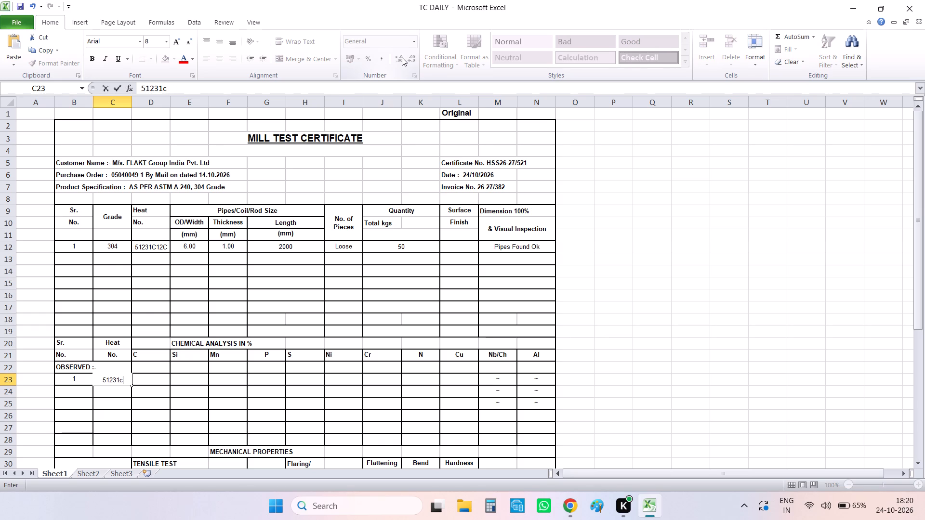
key("BackSpace")
type("C12C")
key("Right")
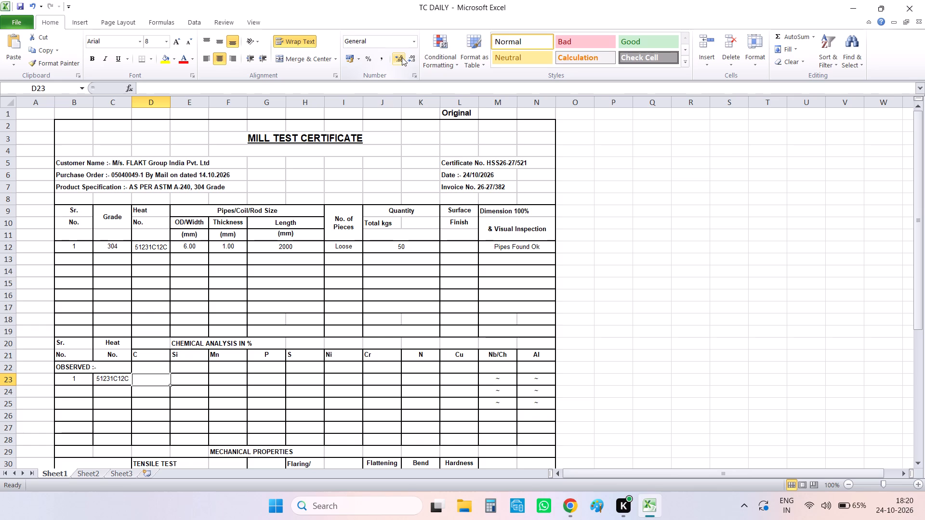
Enter the observed chemical values of item 1 in row 23: C 0.043, Si 0.41, Mn 0.97, P 0.027 and S 0.002.
type("0.0")
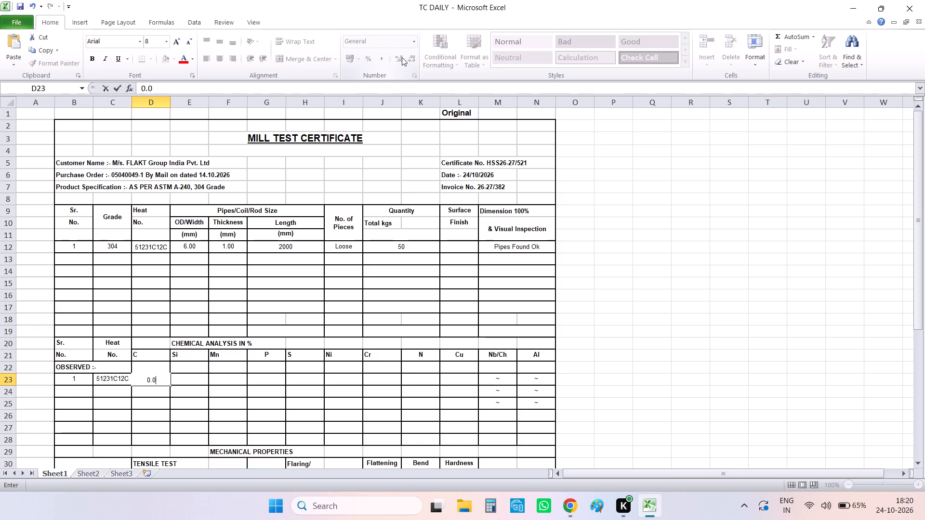
type("43")
key("Right")
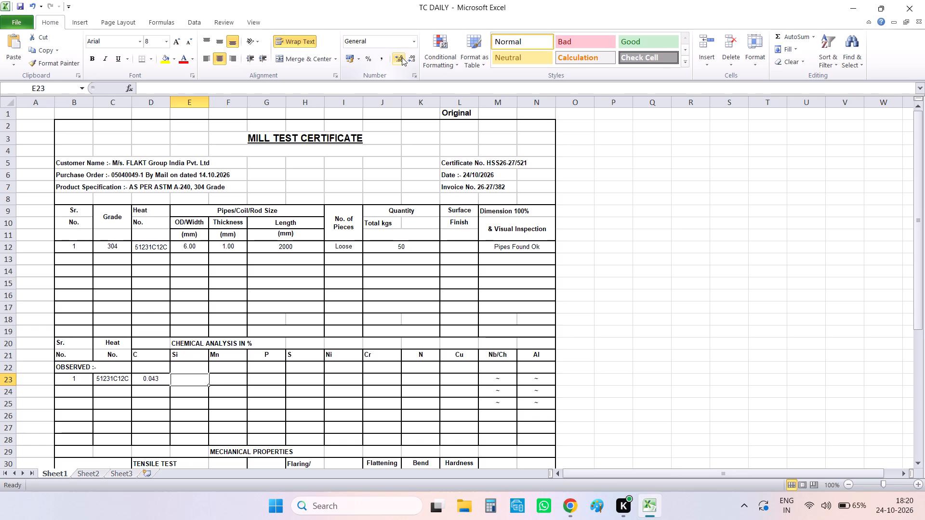
type("0.41")
key("Right")
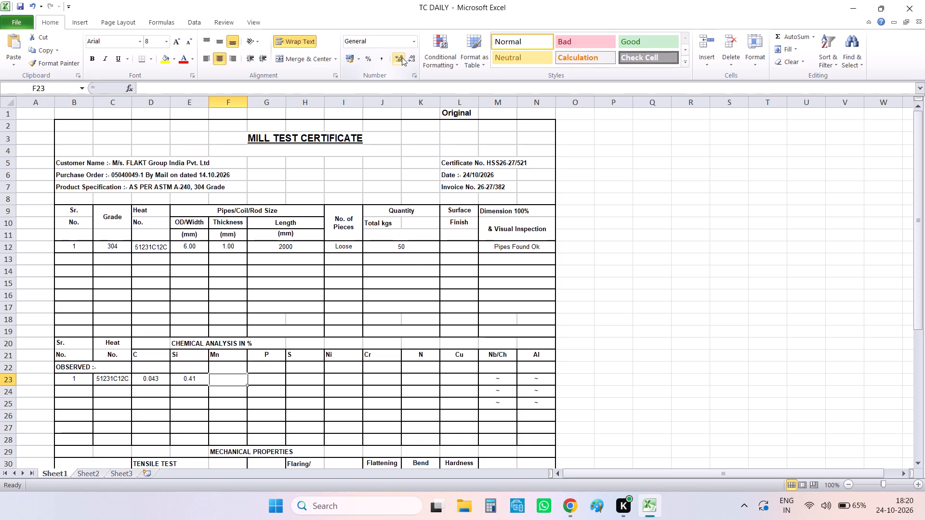
type("0.97")
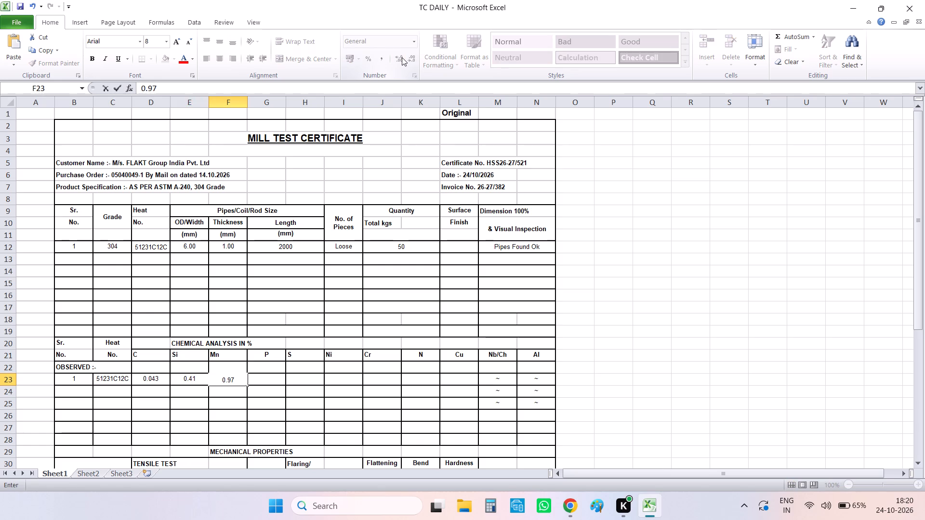
key("Right")
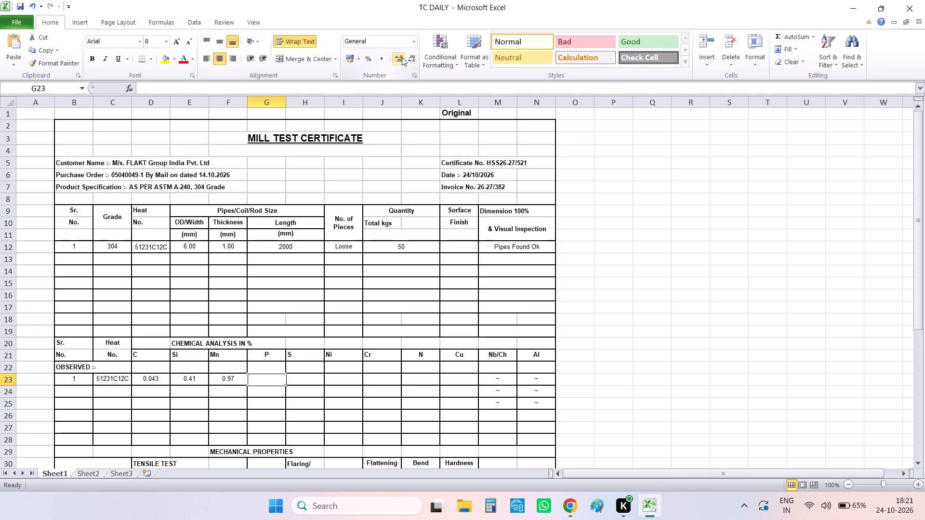
type("0.027")
key("Right")
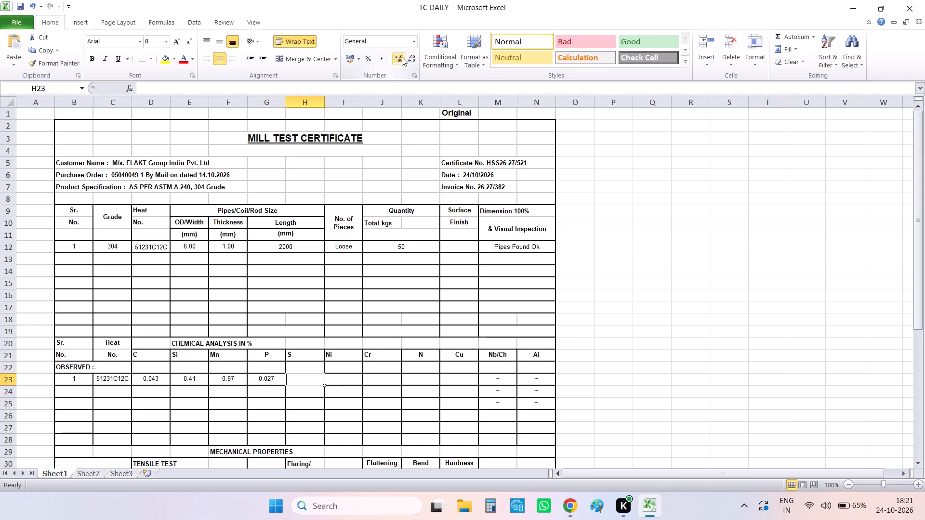
type("0.002")
key("Right")
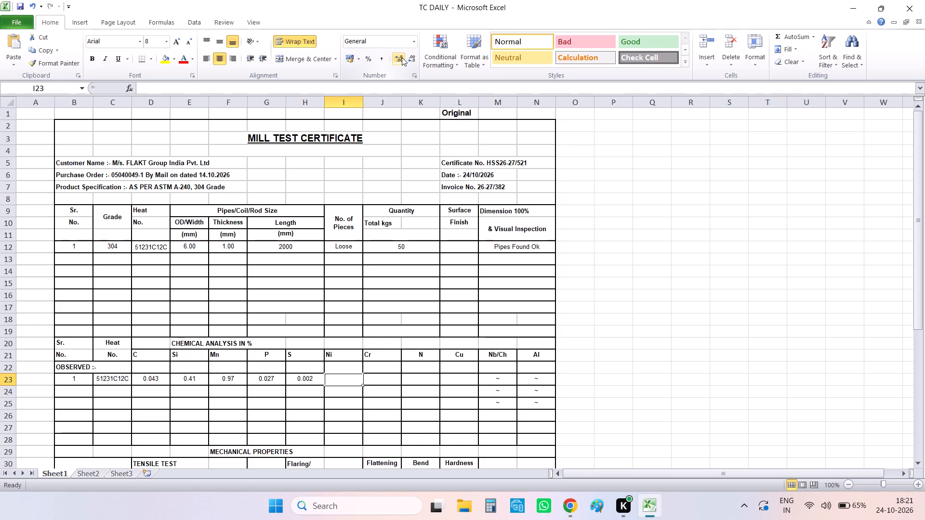
Complete item 1's chemical analysis in row 23 with Ni 8.03, Cr 18.16, N 0.052 and ~ for Cu.
type("8.03")
key("Right")
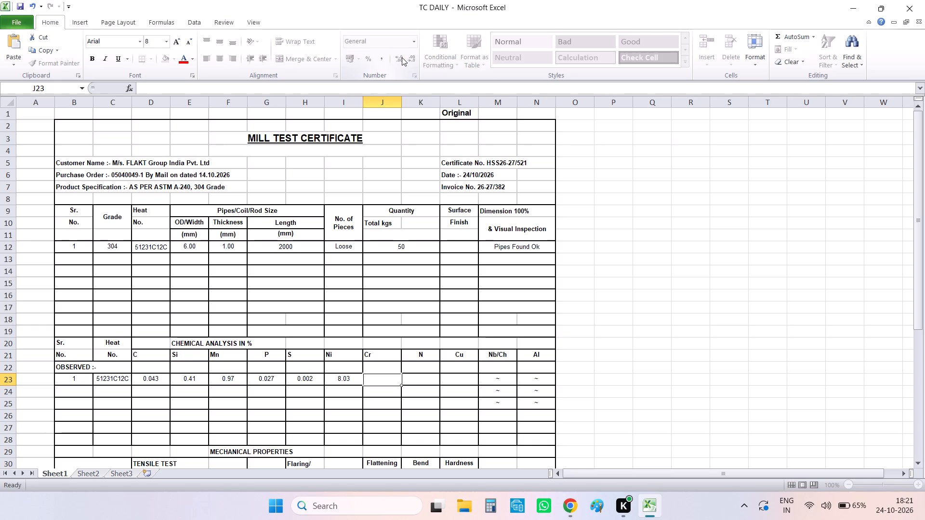
type("18.16")
key("Right")
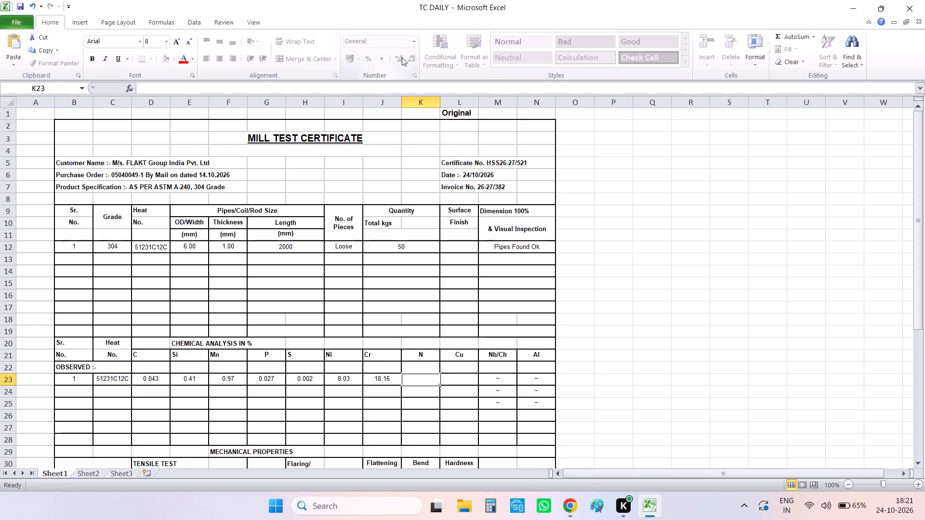
type("0.052")
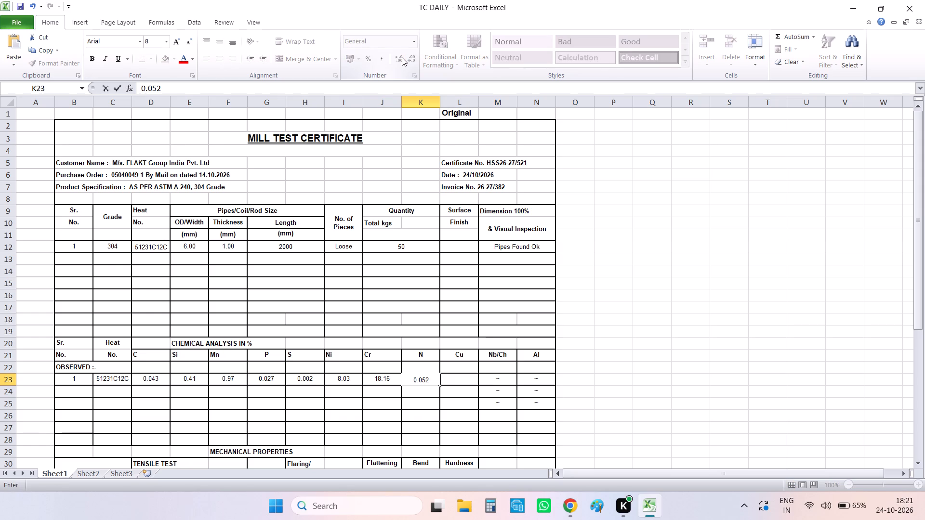
key("Right")
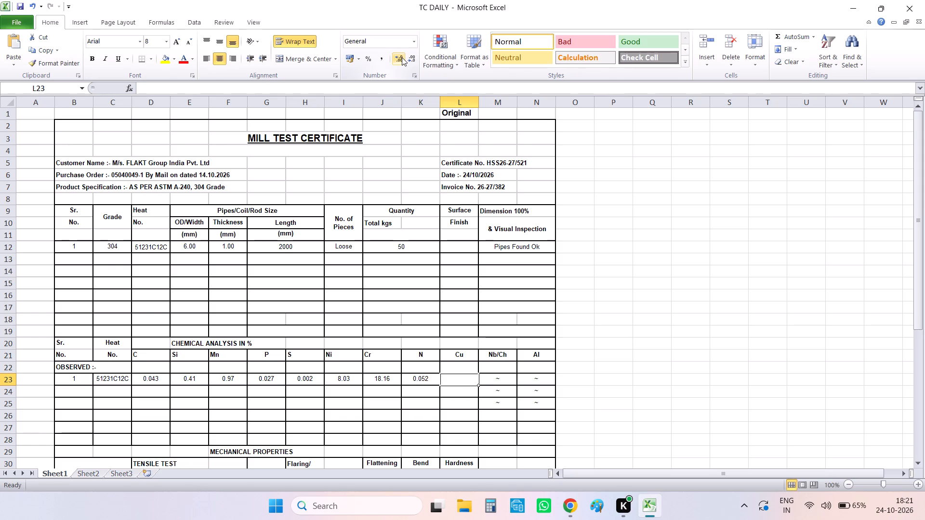
key("shift+asciitilde")
key("Down")
Clear the leftover ~ marks under Nb/Ch and Al in cells M24 to N25 of the chemical analysis.
key("Right")
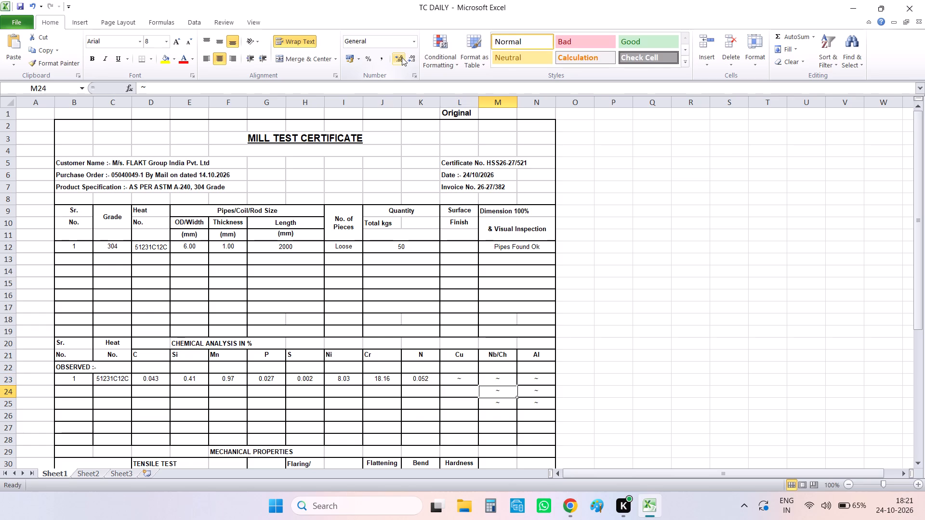
key("Delete")
key("Right")
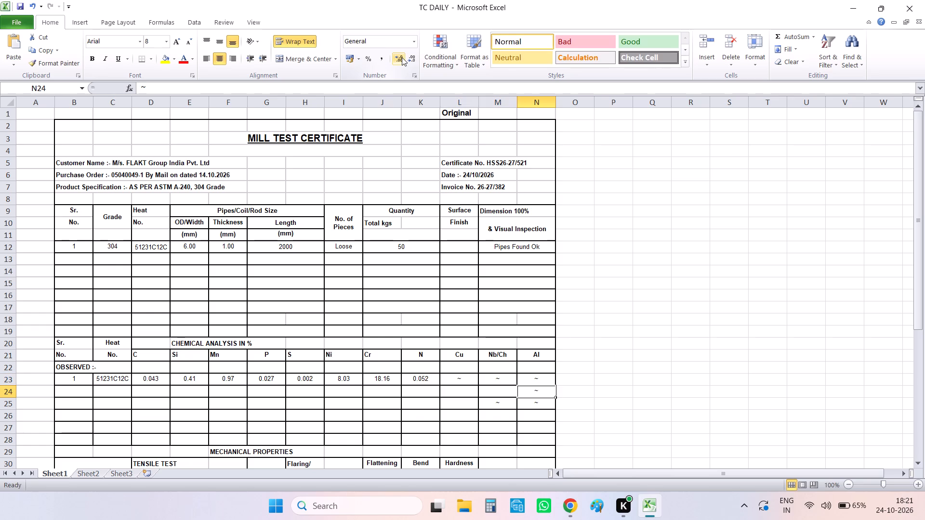
key("Delete")
key("Down")
key("Delete")
key("Left")
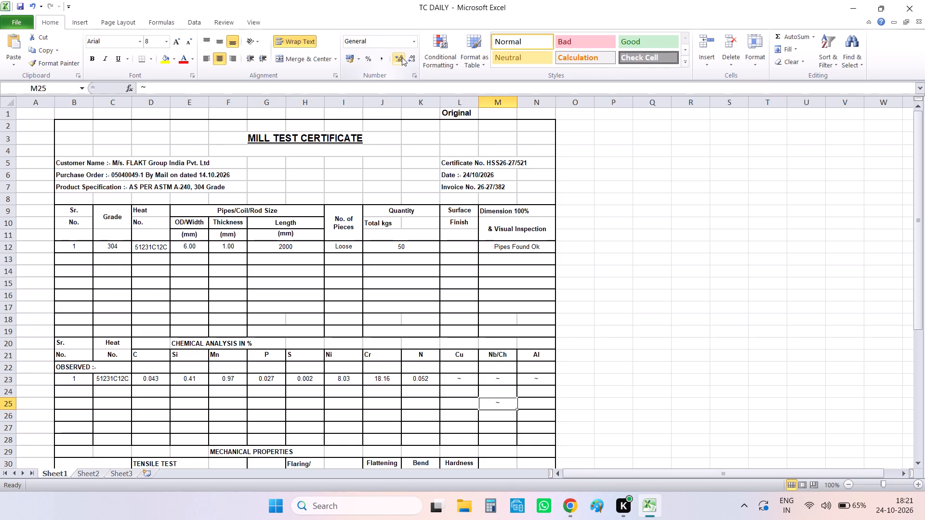
key("Delete")
Clear the observed serial numbers, heat numbers and tensile test values of the mechanical properties in cells B35 to F37.
key("Left")
key("Left")
key("Left")
key("Left")
key("Left")
key("Left")
key("Left")
key("Left")
key("Left")
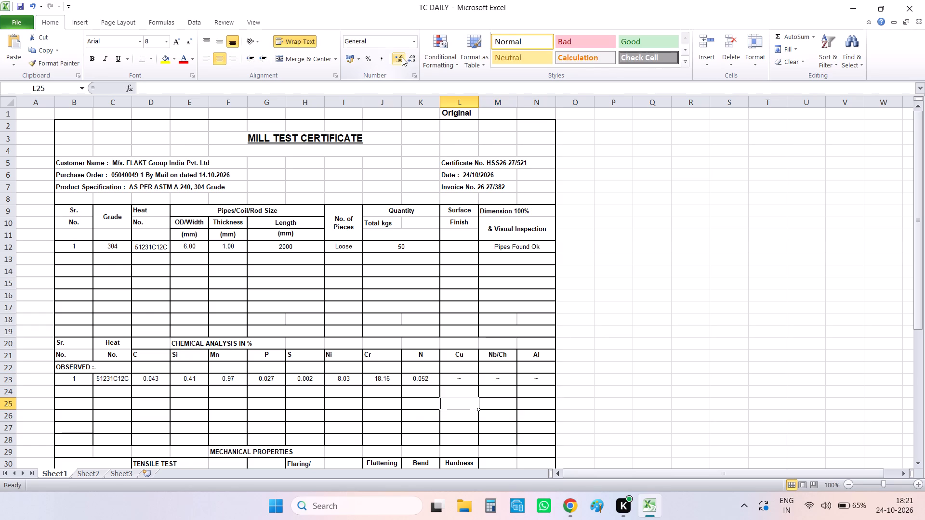
key("Left")
key("Left")
key("Left")
key("Right")
key("Down")
key("Down")
key("Down")
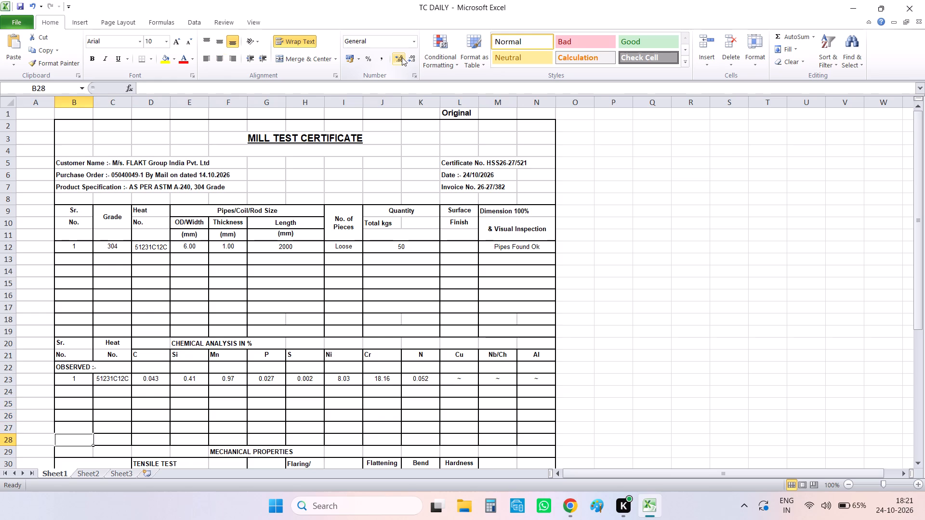
key("Down")
key("Down")
key("Down")
key("Down")
key("Down")
key("Down")
key("Down")
key("Down")
key("Down")
key("Down")
key("Up")
key("Up")
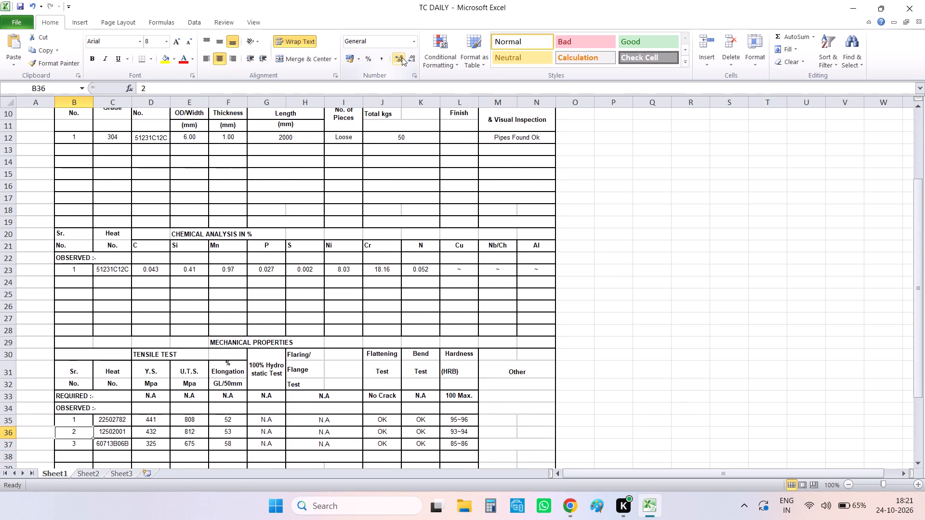
key("Up")
key("shift+Down")
key("shift+Right")
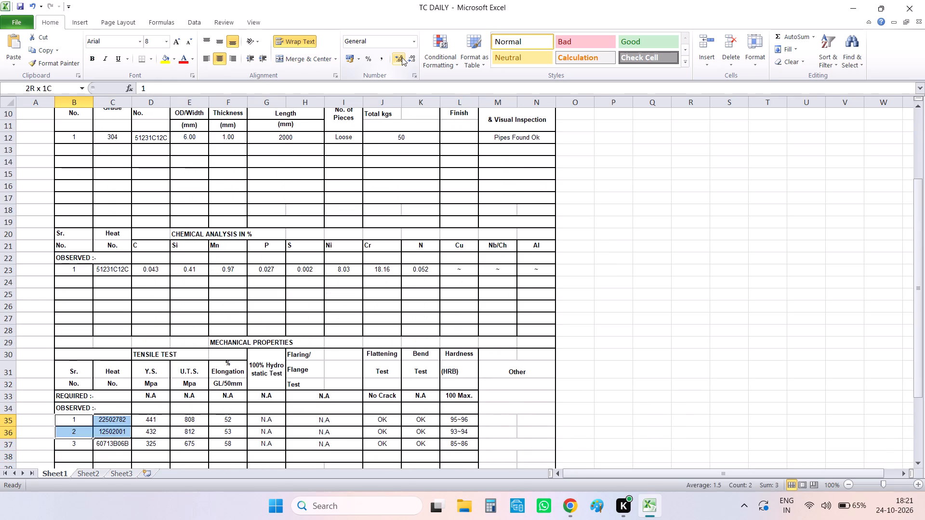
key("shift+Down")
key("shift+Right")
key("shift+Right")
key("shift+Right")
key("shift+Right")
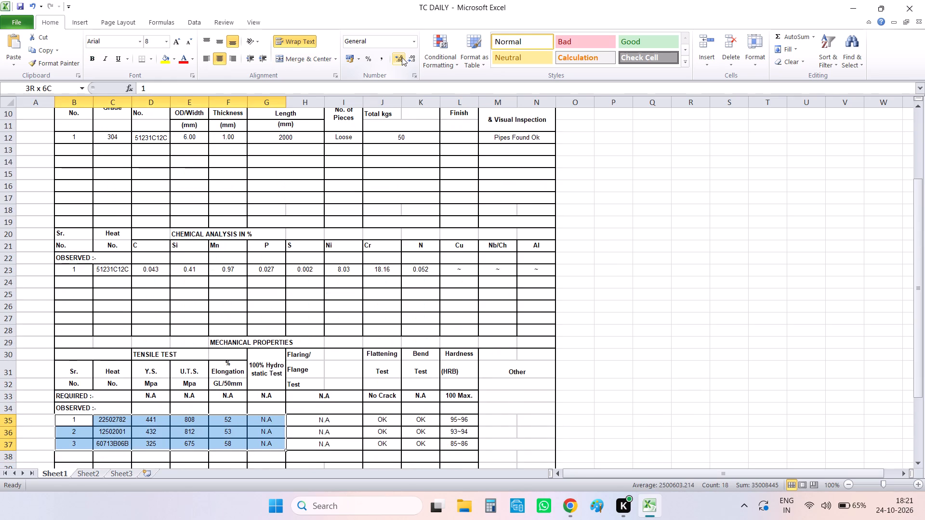
key("shift+Left")
key("Delete")
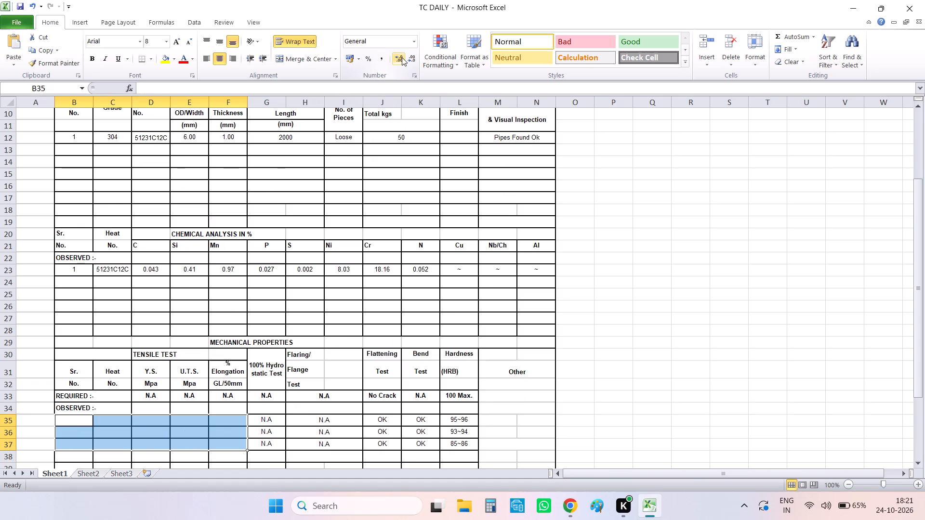
Enter serial number 1 in cell B35 and heat number 51231C12C in cell C35 of the mechanical properties.
key("Left")
key("Up")
key("Right")
key("Down")
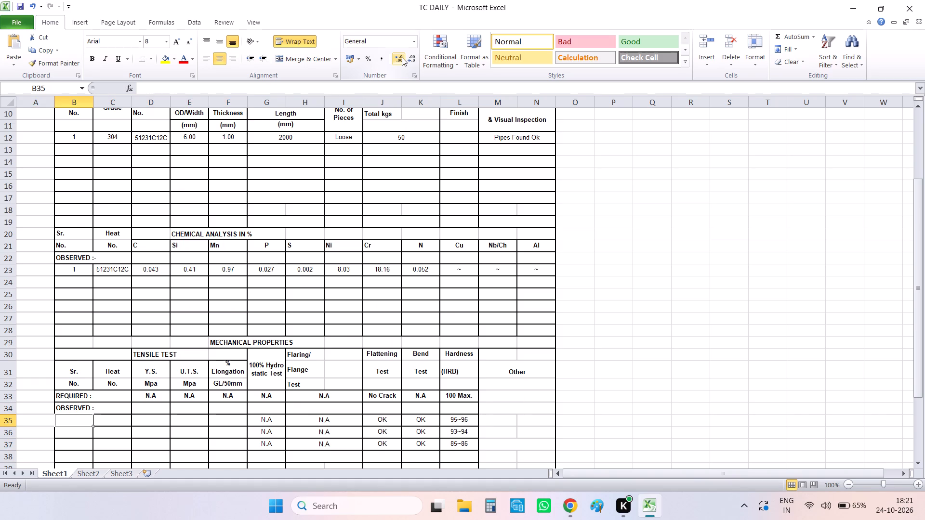
key("1")
key("Right")
type("512")
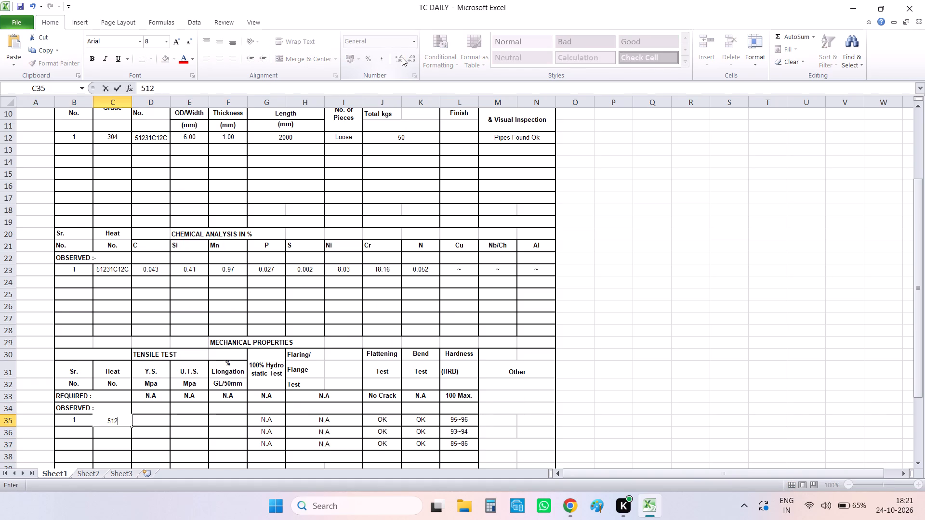
type("31")
type("C12C")
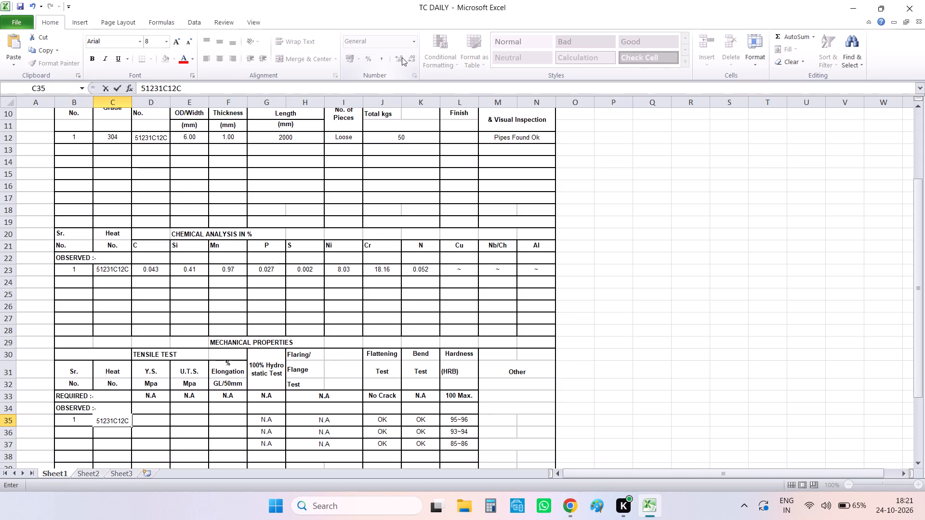
key("Right")
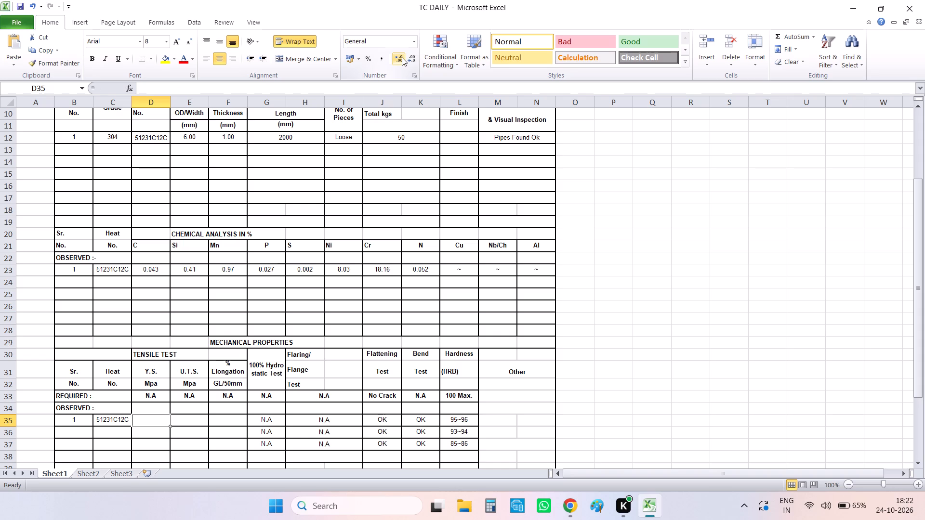
Enter item 1's tensile test values in row 35: Y.S. 291, U.T.S. 683 and elongation 54.
type("291")
key("Right")
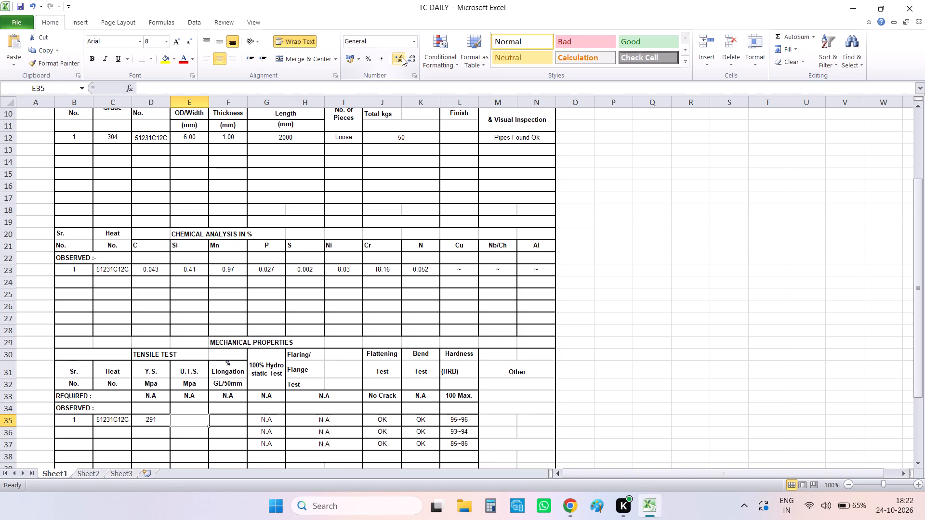
type("683")
key("Right")
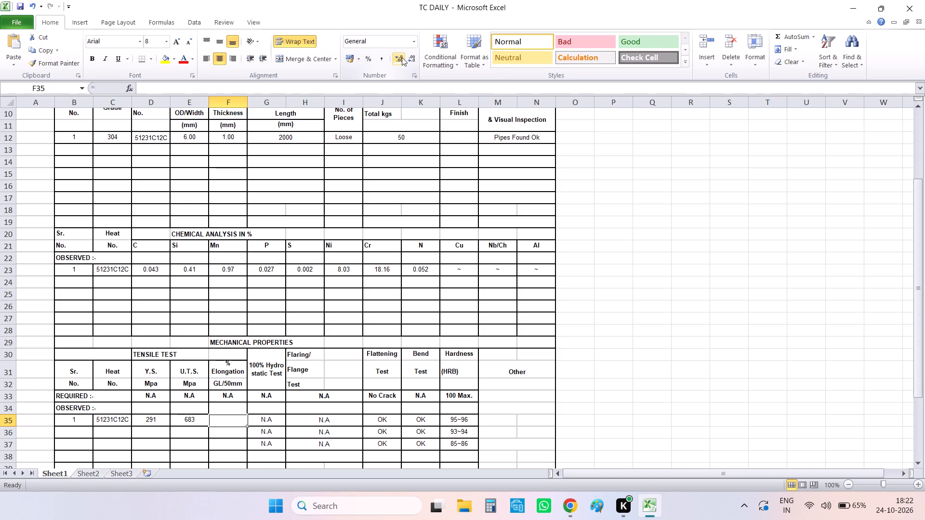
type("54")
key("Right")
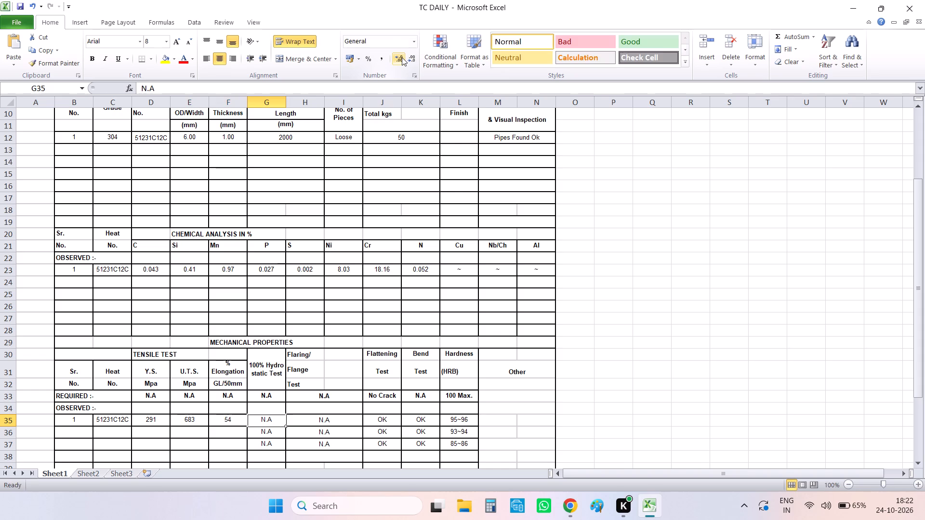
Clear the leftover N.A entries under 100% Hydro static Test and Flaring/Flange Test in rows 36 and 37.
key("Down")
key("Delete")
key("Down")
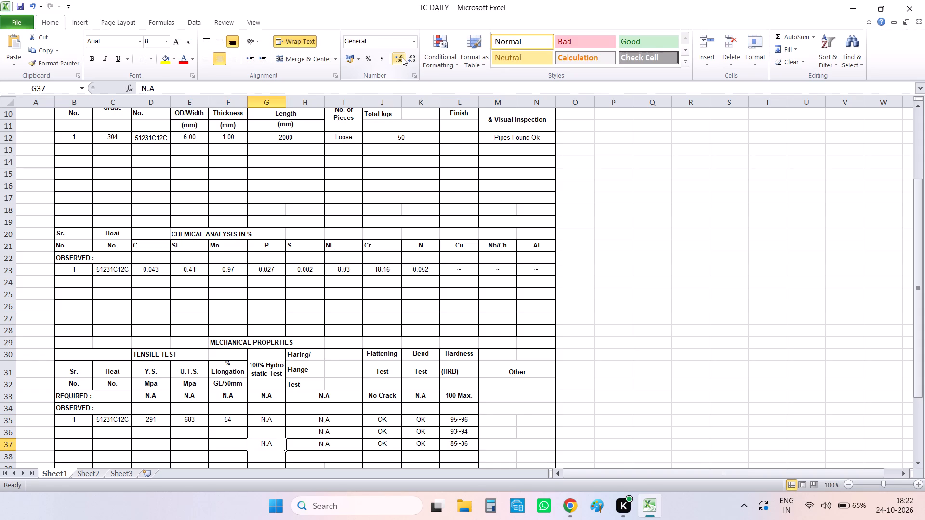
key("Delete")
key("Right")
key("Delete")
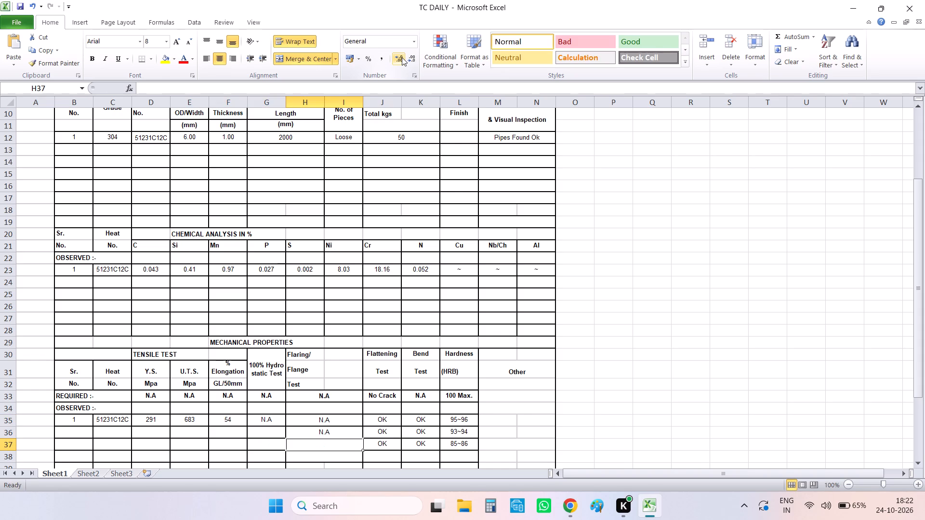
key("Up")
key("Delete")
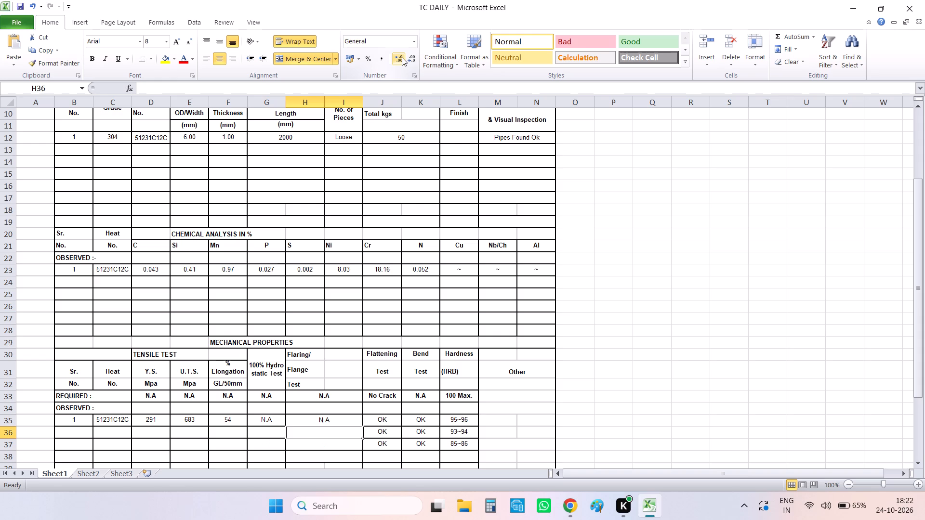
Clear the leftover flattening test, bend test and hardness results in cells J36 to L37 of the mechanical properties.
key("Up")
key("Right")
key("Down")
key("Delete")
key("Down")
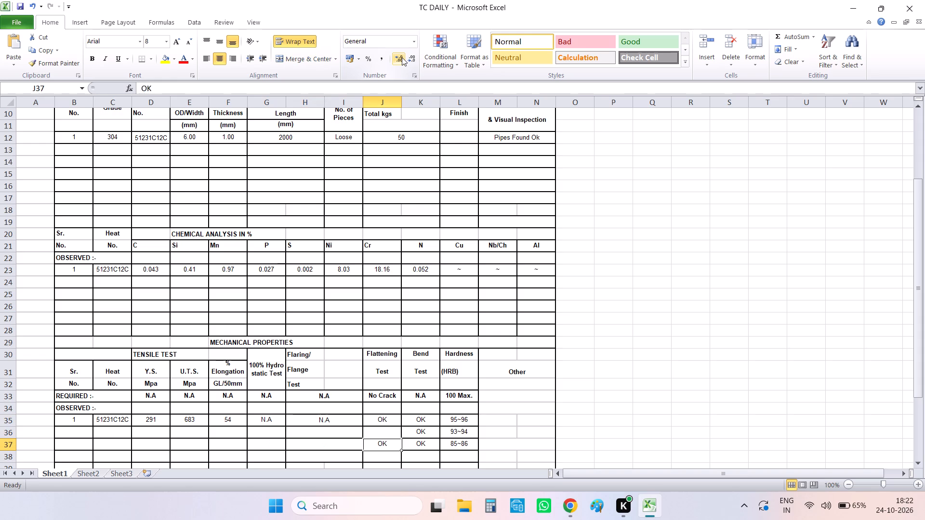
key("Delete")
key("Right")
key("Delete")
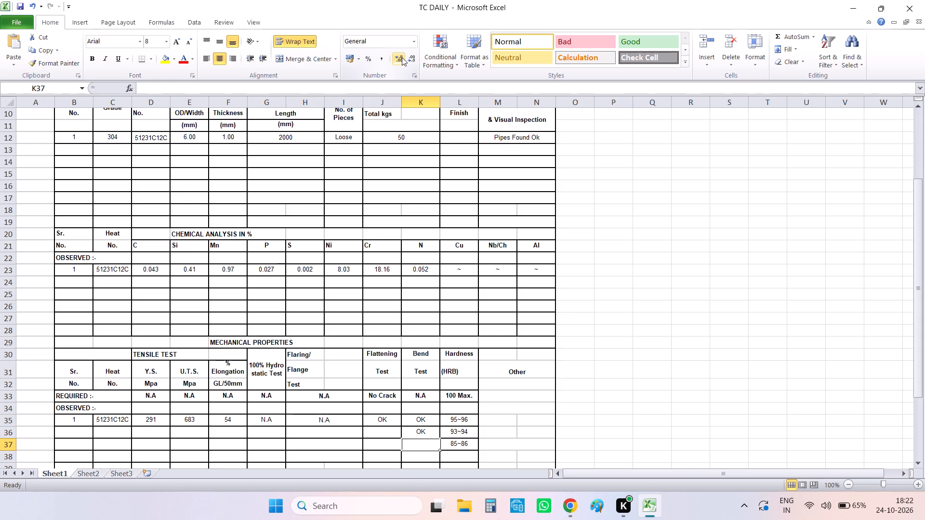
key("Up")
key("Delete")
key("Right")
key("Delete")
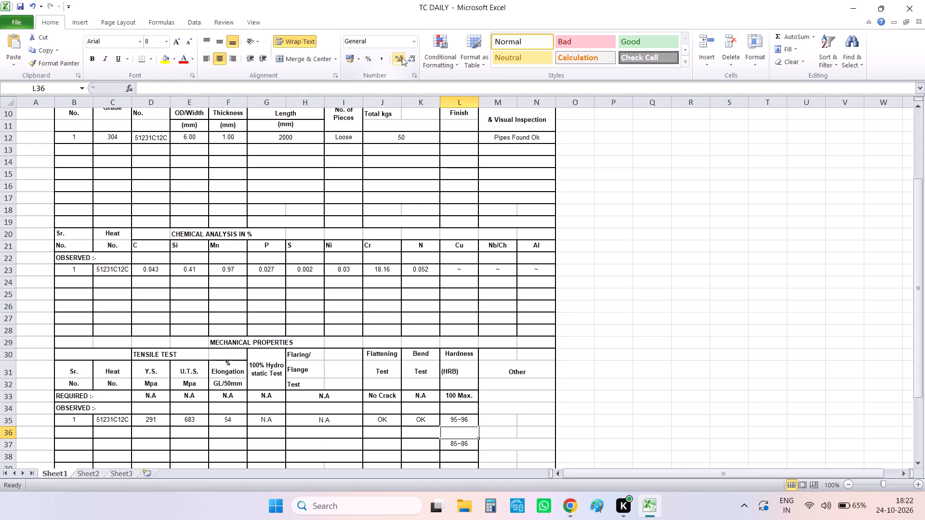
key("Down")
key("Delete")
Set item 1's hardness in cell L35 to 85~86.
key("Up")
key("Up")
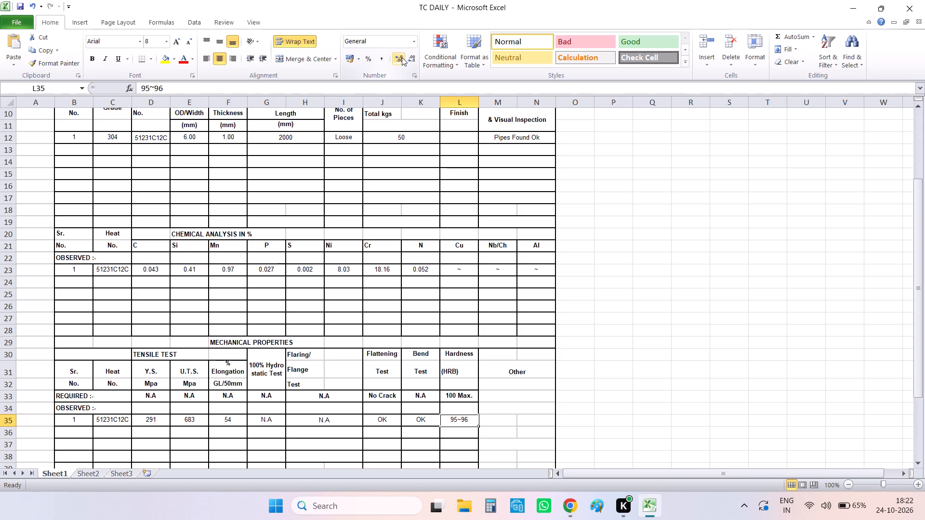
type("85")
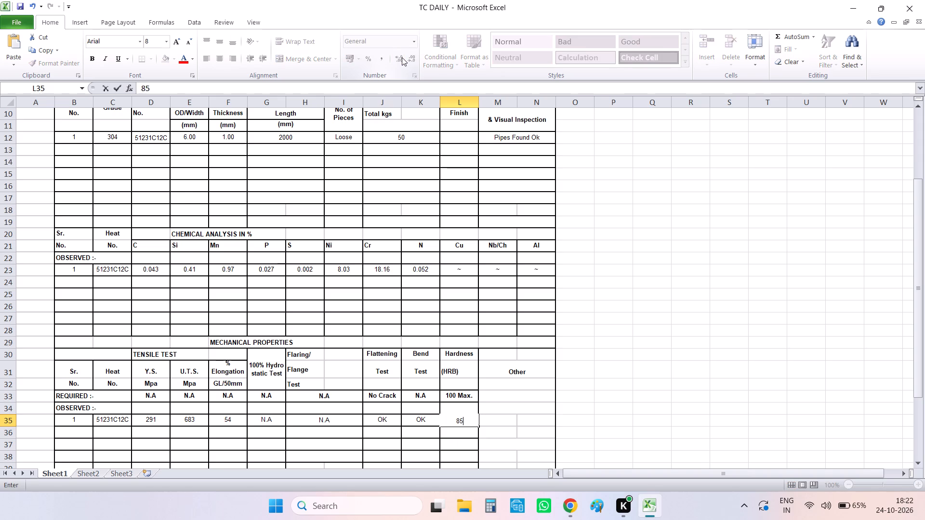
key("shift+asciitilde")
type("86")
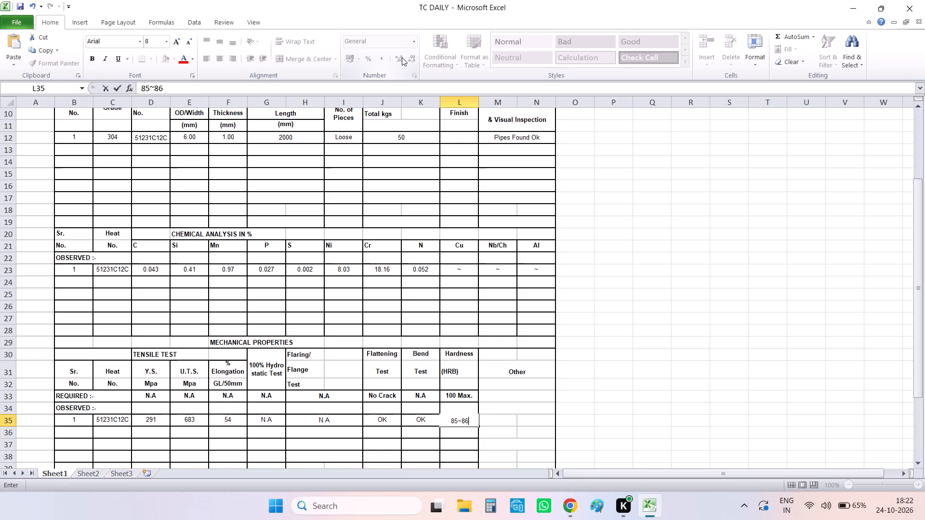
key("Right")
key("Left")
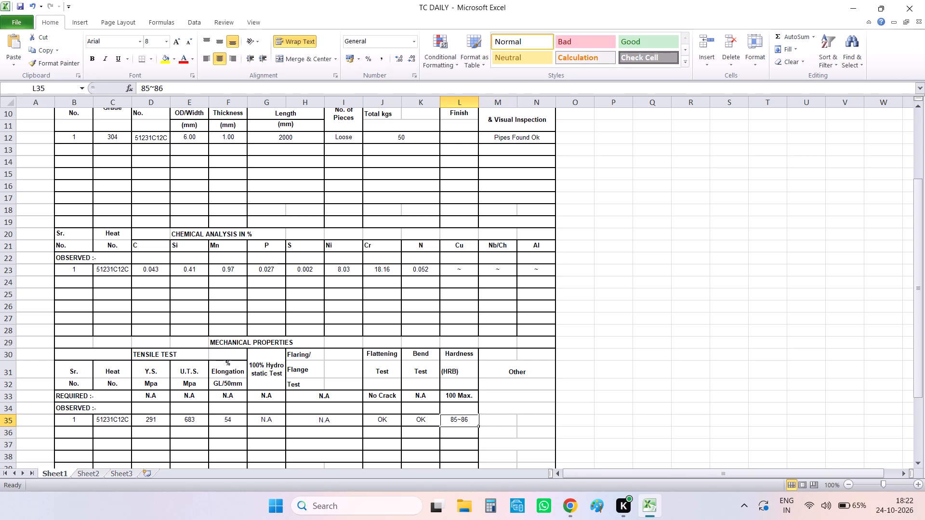
Switch to the HISAR TC spreadsheet and examine the Sukata Tractor Parts certificate HSS26-27/518 through its mechanical properties.
left_click(563, 519)
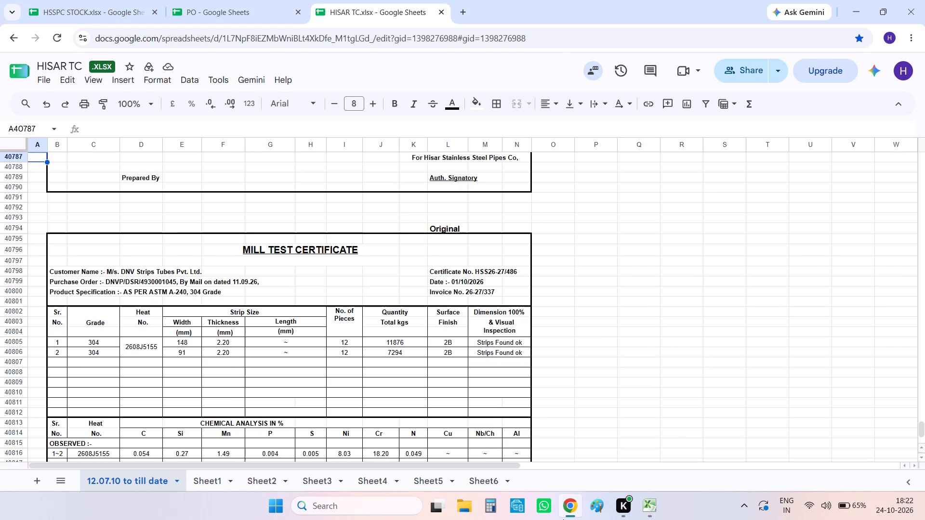
key("Down")
key("Down")
key("Down")
key("Down")
key("Down")
key("Down")
key("Down")
key("Down")
key("Down")
key("Down")
key("Down")
key("Down")
key("Down")
key("Down")
key("Down")
key("Down")
key("Down")
key("Down")
key("Down")
key("Down")
key("Down")
key("Down")
key("Down")
key("Down")
key("Down")
key("Down")
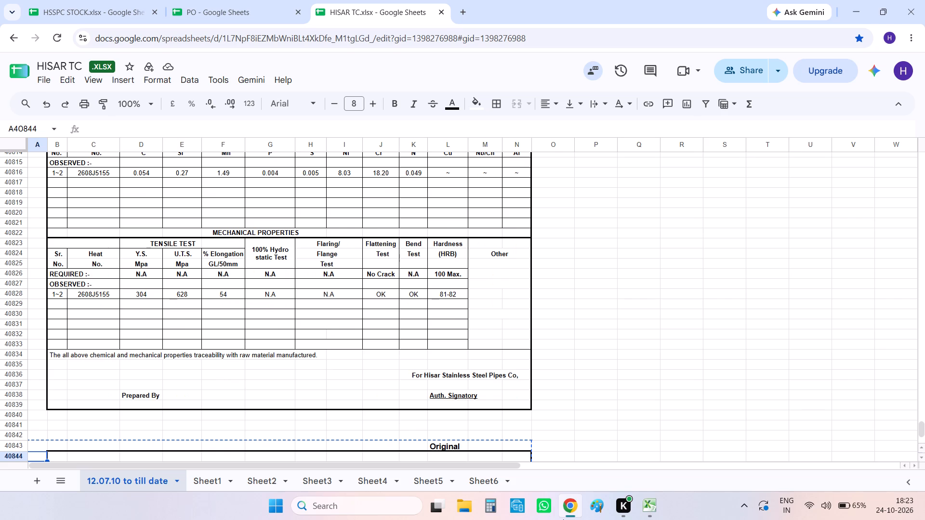
key("Down")
key("Down")
key("Down")
key("Down")
key("Down")
key("Down")
key("Down")
key("Down")
key("Down")
key("Down")
key("Down")
key("Down")
key("Down")
key("Down")
key("Down")
key("Down")
key("Down")
key("Down")
key("Down")
key("Down")
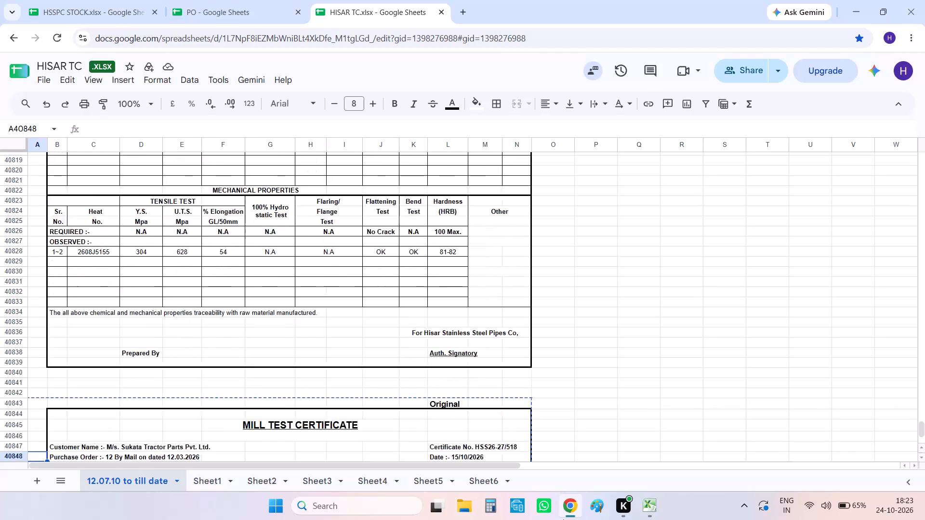
key("Down")
key("Down")
key("Down")
key("Down")
key("Down")
key("Down")
key("Down")
key("Down")
key("Down")
key("Down")
key("Down")
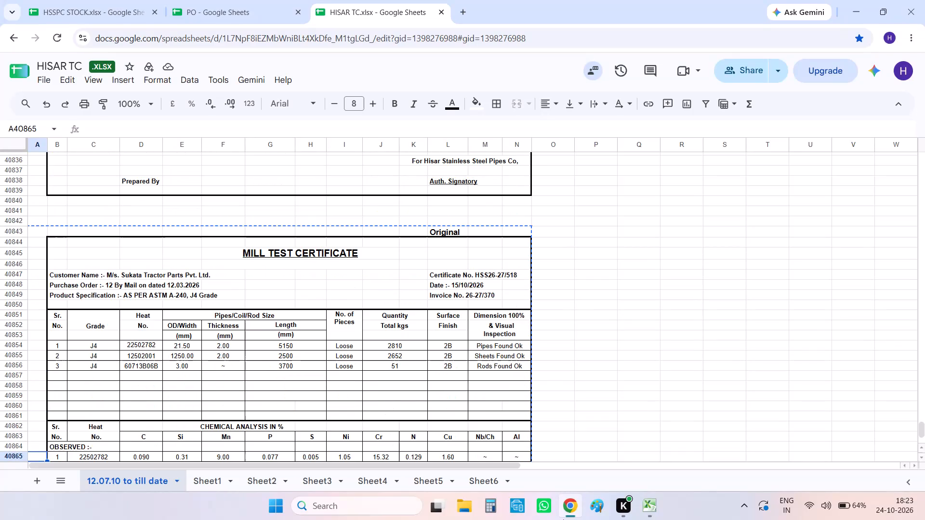
key("Down")
key("Down")
key("Down")
key("Down")
key("Down")
key("Down")
key("Down")
key("Down")
key("Down")
key("Down")
key("Down")
key("Down")
key("Down")
key("Down")
key("Down")
key("Down")
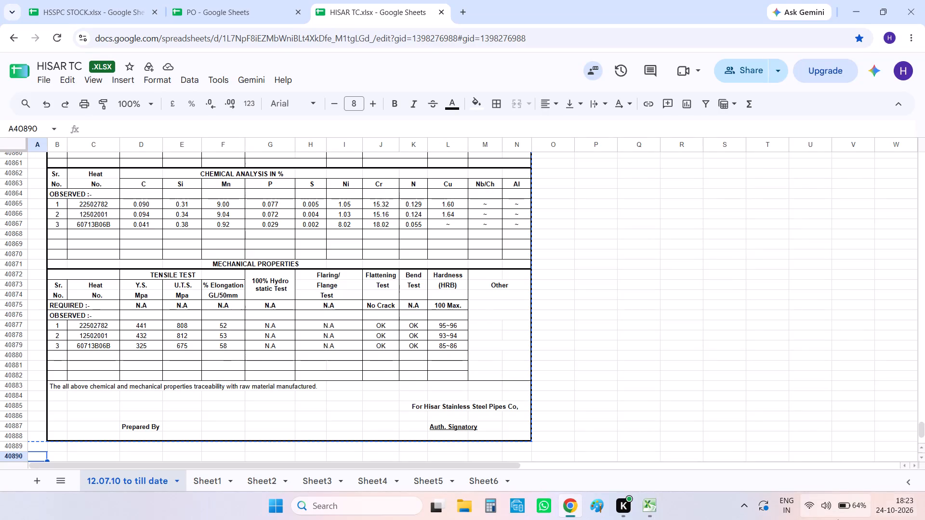
left_click(648, 500)
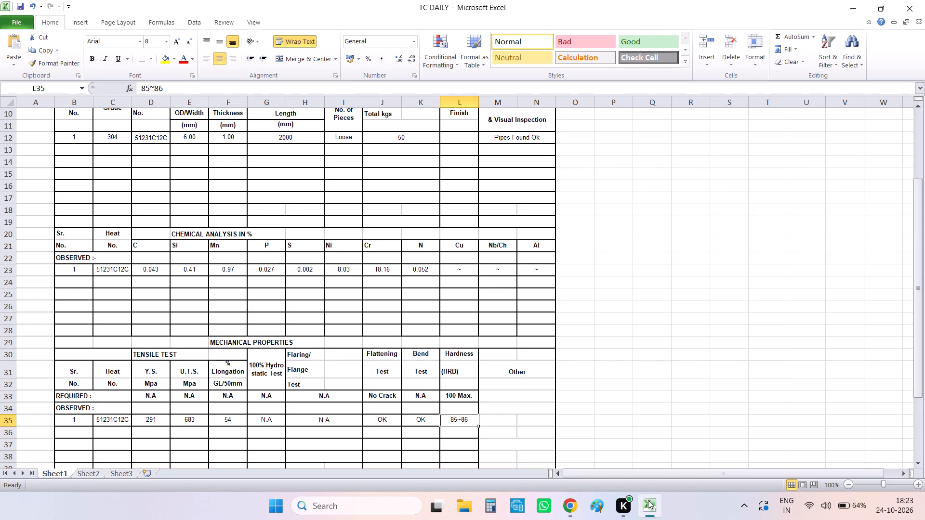
left_click(648, 500)
left_click(648, 500)
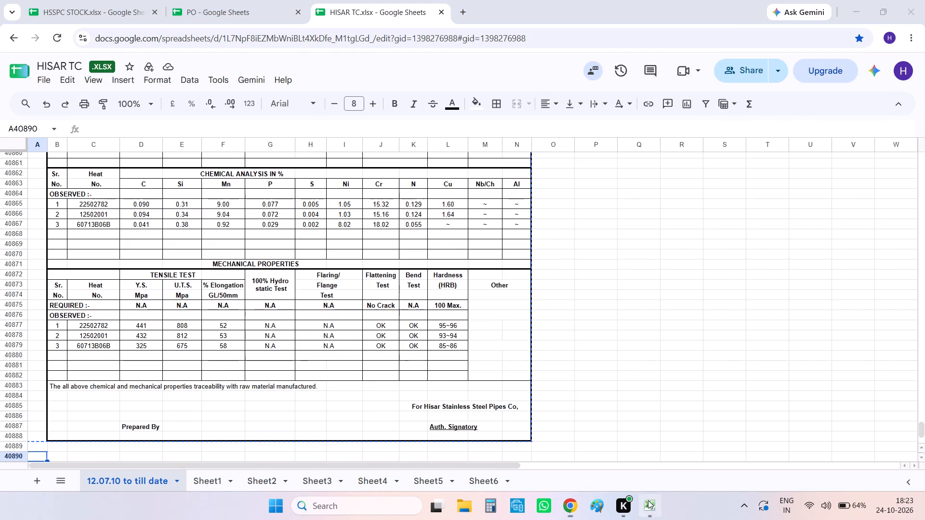
left_click(648, 500)
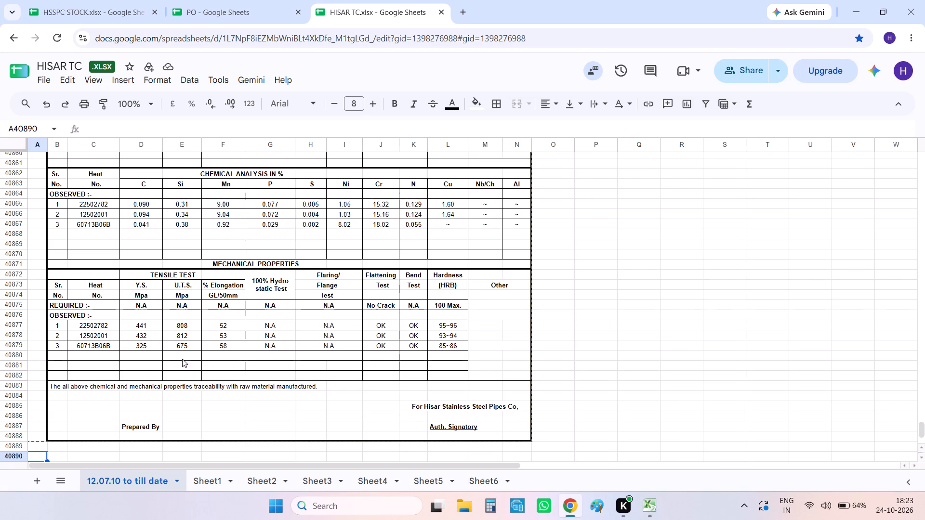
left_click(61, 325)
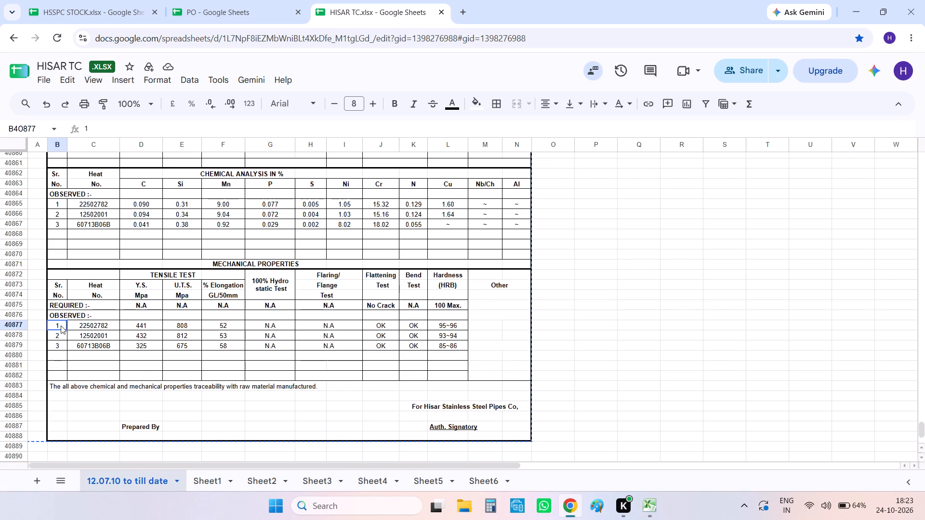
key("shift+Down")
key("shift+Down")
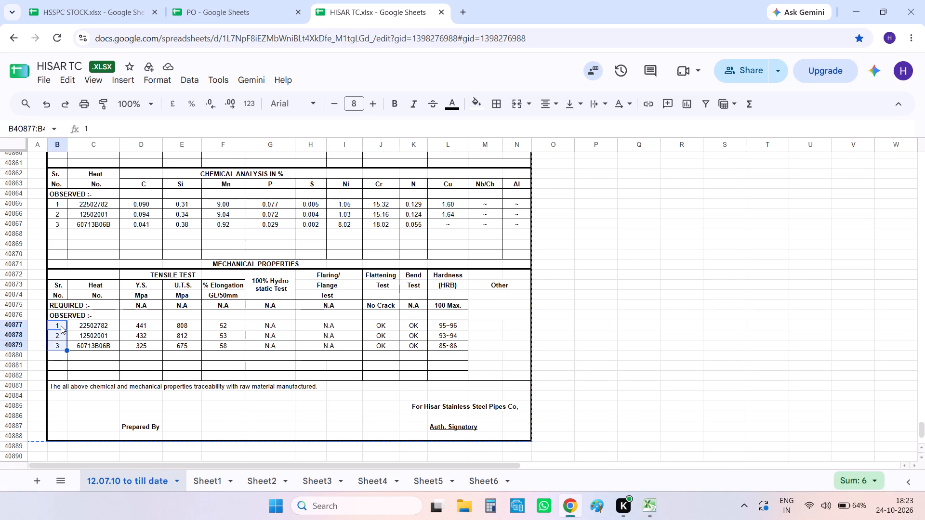
Copy the whole Sukata Tractor Parts certificate HSS26-27/518, cells B40843 to N40888, in the HISAR TC spreadsheet.
key("Up")
key("Up")
key("Up")
key("Up")
key("Up")
key("Up")
key("Up")
key("Up")
key("Up")
key("Up")
key("Up")
key("Up")
key("Up")
key("Up")
key("Up")
key("Up")
key("Up")
key("Up")
key("Up")
key("Up")
key("Up")
key("Up")
key("Up")
key("Up")
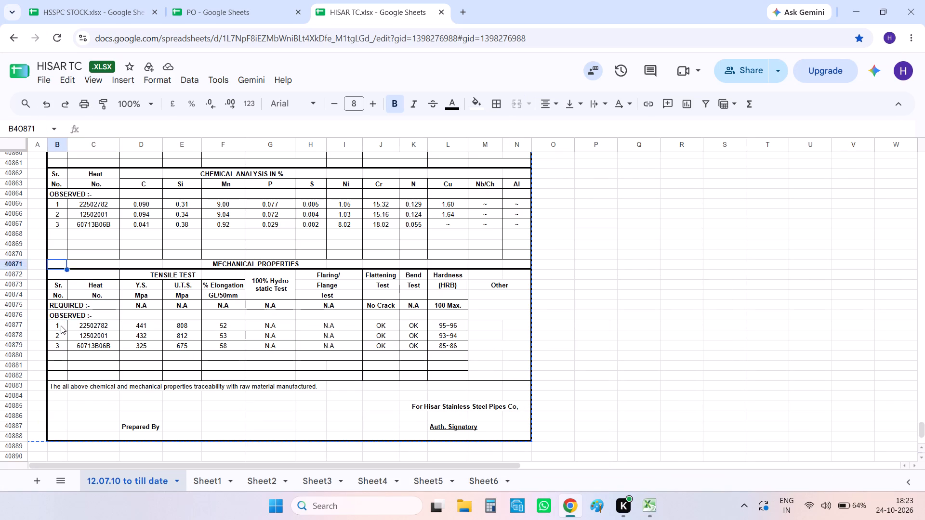
key("Up")
key("Up")
key("Up")
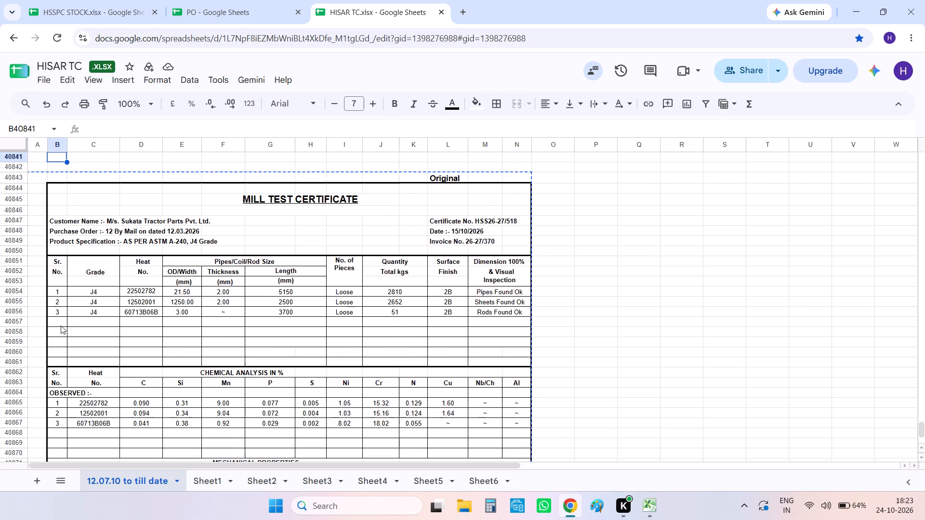
key("Down")
key("Down")
key("shift+Right")
key("shift+Right")
key("shift+Right")
key("shift+Right")
key("shift+Right")
key("shift+Right")
key("shift+Right")
key("shift+Right")
key("shift+Right")
key("shift+Right")
key("shift+Right")
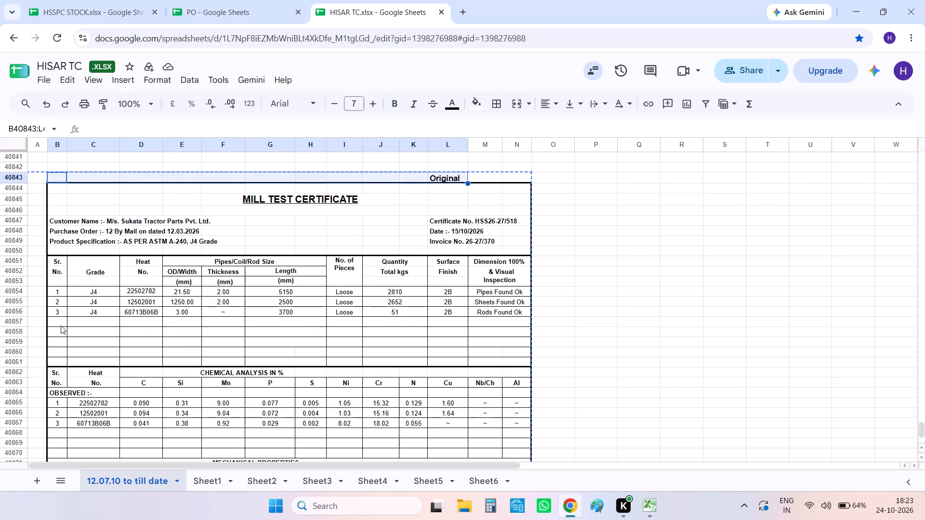
key("shift+Right")
key("shift+Down")
key("shift+Down")
key("shift+Down")
key("shift+Down")
key("shift+Down")
key("shift+Down")
key("shift+Down")
key("shift+Down")
key("shift+Down")
key("shift+Down")
key("shift+Down")
key("shift+Down")
key("shift+Down")
key("shift+Down")
key("shift+Down")
key("shift+Down")
key("shift+Down")
key("shift+Down")
key("shift+Down")
key("shift+Down")
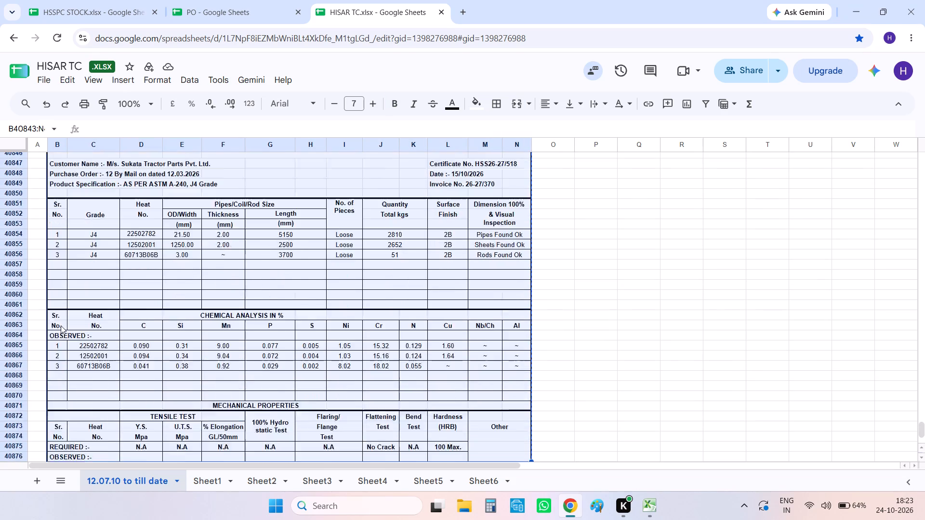
key("shift+Down")
key("shift+Down")
key("shift+Down")
key("shift+Down")
key("shift+Down")
key("shift+Up")
key("shift+Up")
key("shift+Up")
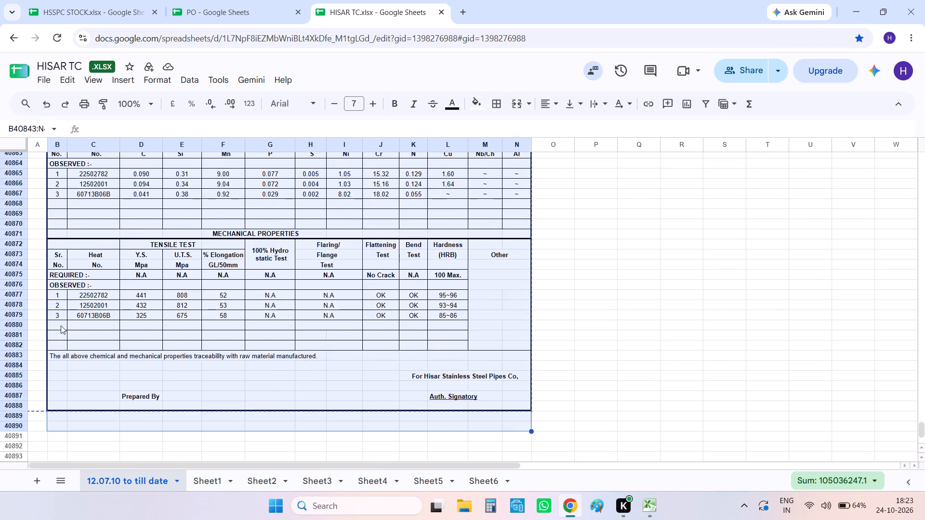
key("shift+Up")
key("shift+Up")
key("ctrl+c")
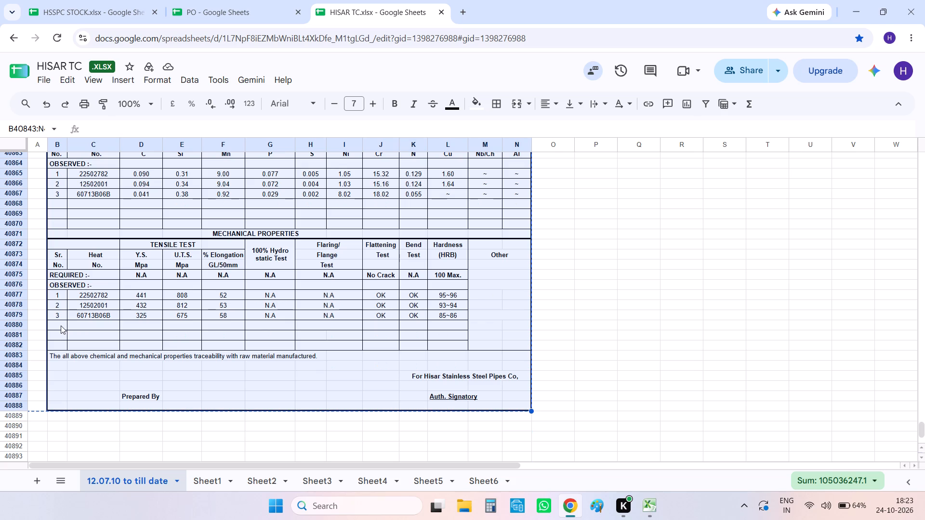
Paste the copied certificate below the existing one, starting at cell B40891.
key("Down")
key("Down")
key("Down")
key("Down")
key("Down")
key("Down")
key("Down")
key("Down")
key("Down")
key("Down")
key("Down")
key("Down")
key("Down")
key("Down")
key("Down")
key("Down")
key("Down")
key("Down")
key("Down")
key("Down")
key("Down")
key("Down")
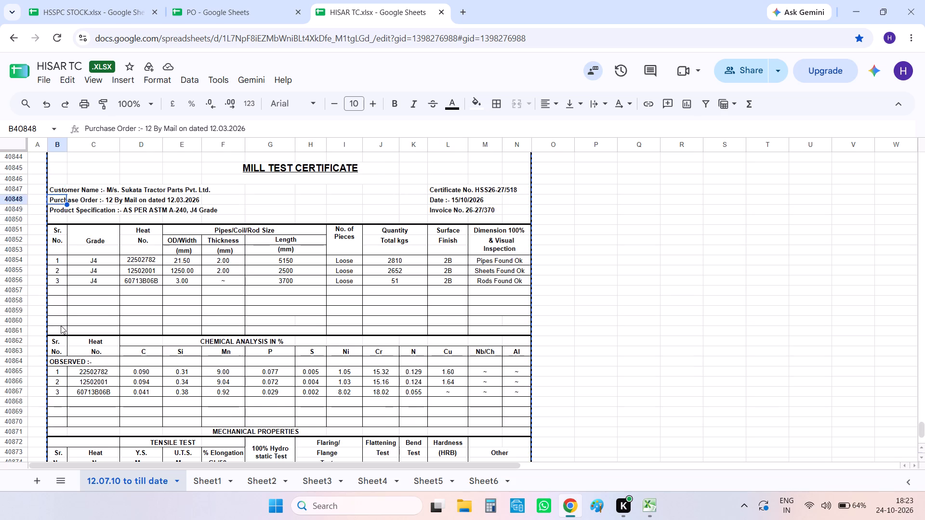
key("Down")
key("Down")
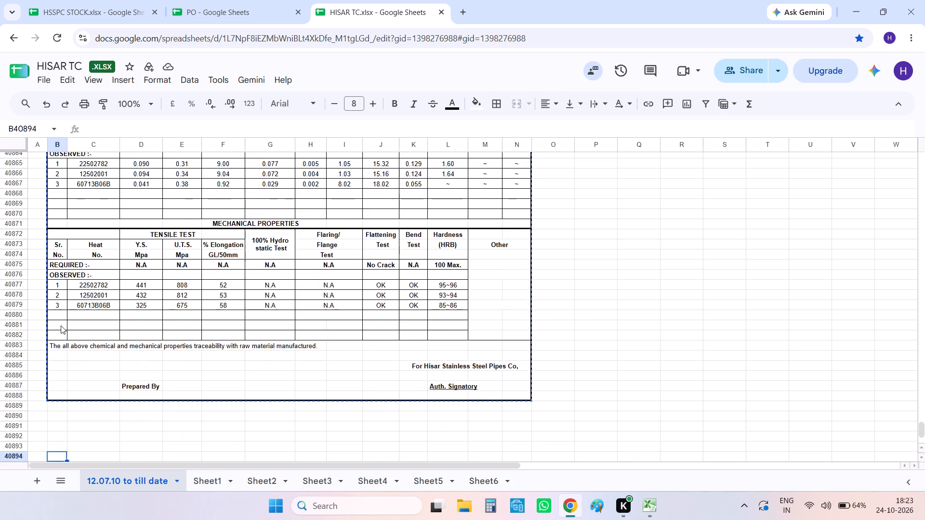
key("Up")
key("Up")
key("Up")
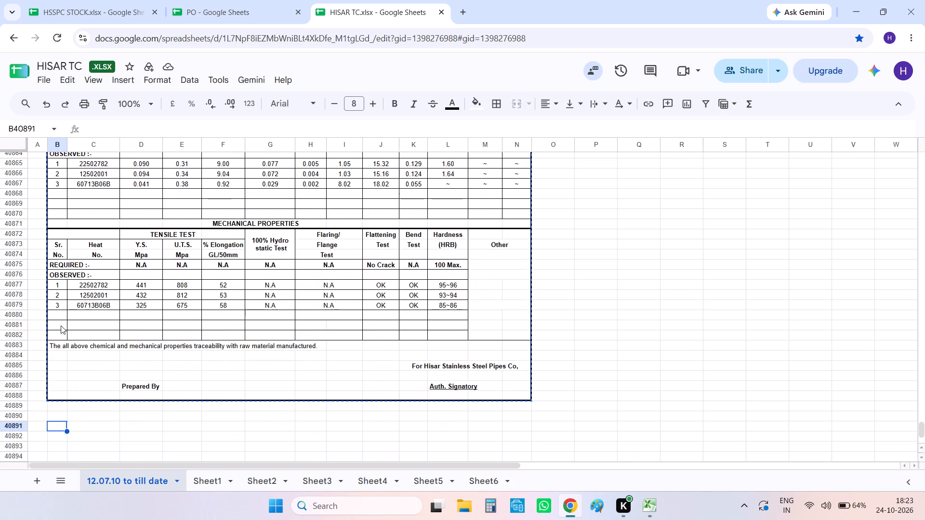
key("ctrl+v")
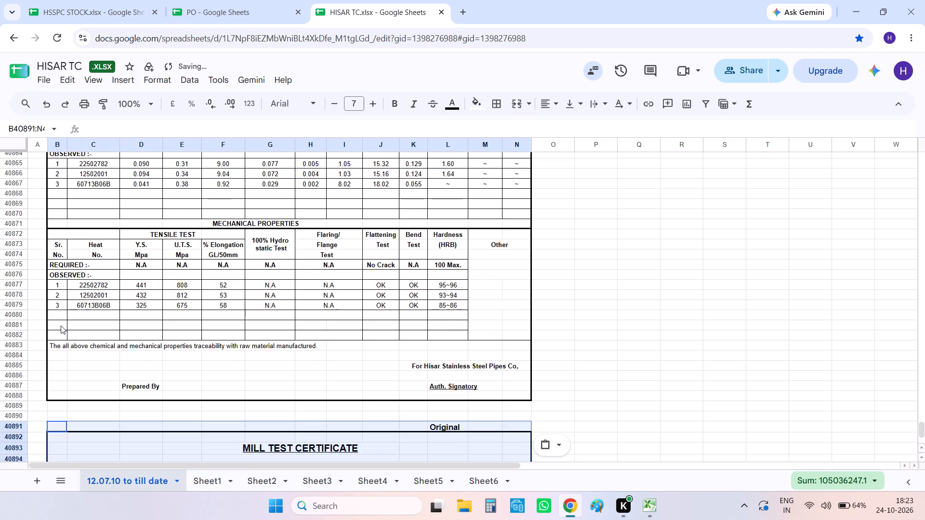
Select customer name cell B40895 in the pasted certificate, and copy the FLAKT header block, cells B5 to N7, from the TC DAILY workbook.
key("Down")
key("Down")
key("Down")
key("Down")
key("Down")
key("Down")
key("Down")
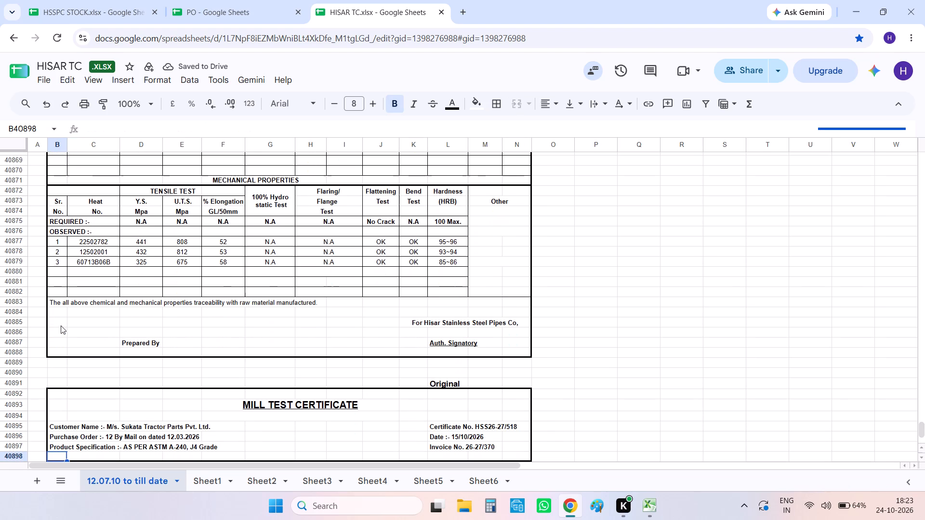
key("Up")
key("Up")
key("Up")
key("Up")
key("Down")
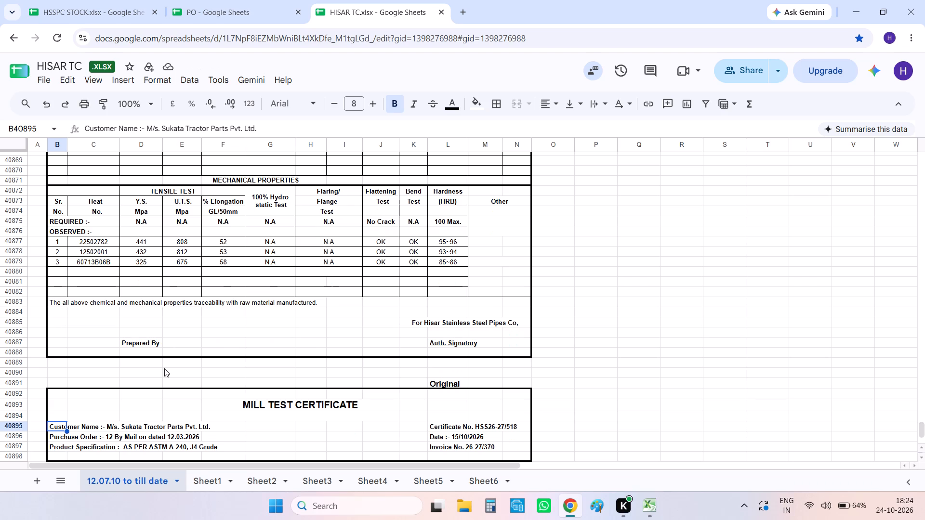
left_click(657, 499)
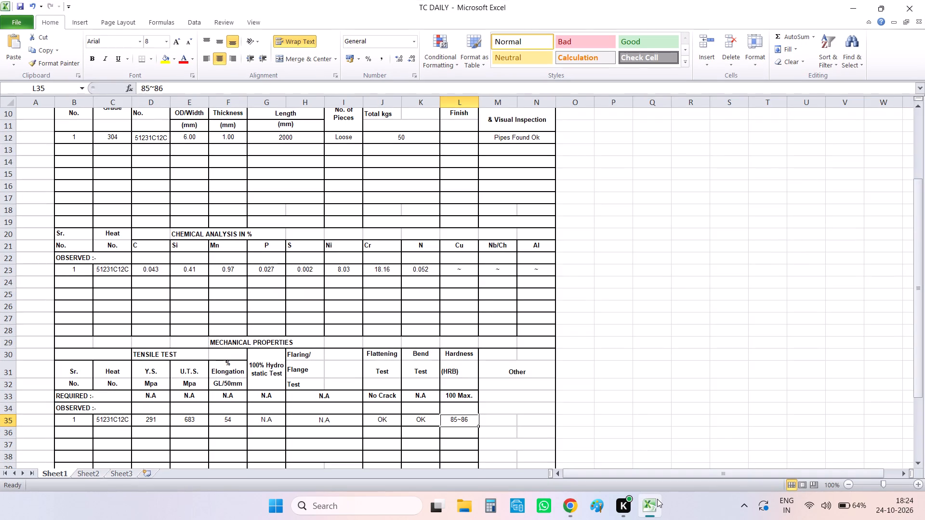
key("Up")
key("Up")
key("Up")
key("Up")
key("Up")
key("Up")
key("Up")
key("Up")
key("Up")
key("Up")
key("Up")
key("Up")
key("Up")
key("Up")
key("Up")
key("Up")
key("Up")
key("Up")
key("Up")
key("Up")
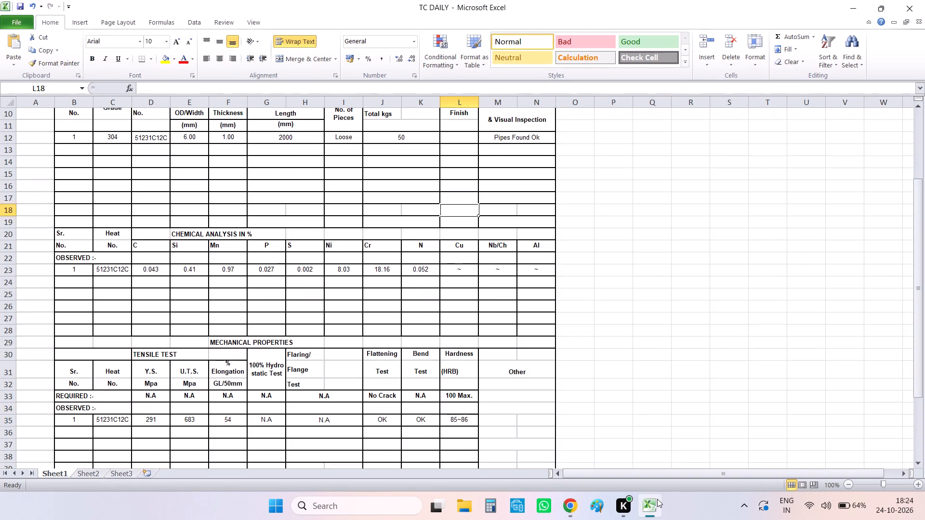
key("Down")
key("Down")
key("Down")
key("Down")
key("Left")
key("Left")
key("Left")
key("Left")
key("Left")
key("Left")
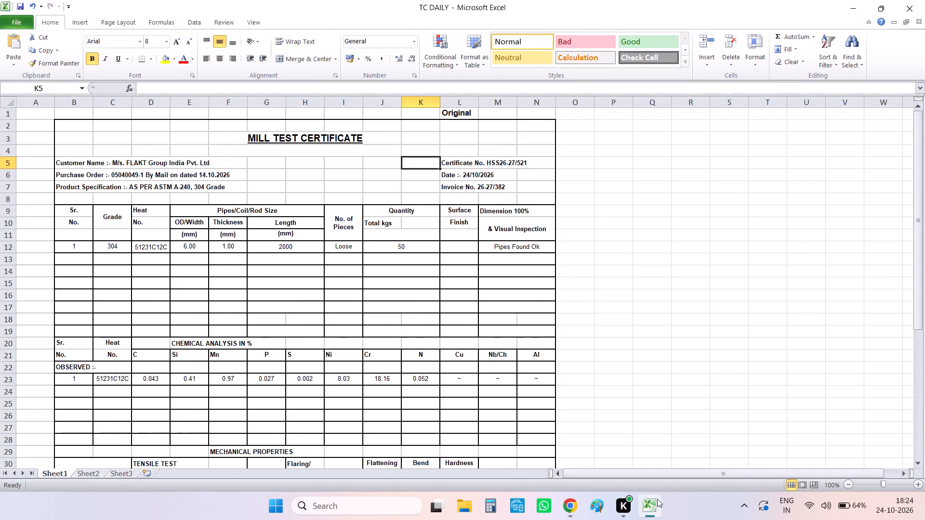
key("Left")
key("Left")
key("Left")
key("Left")
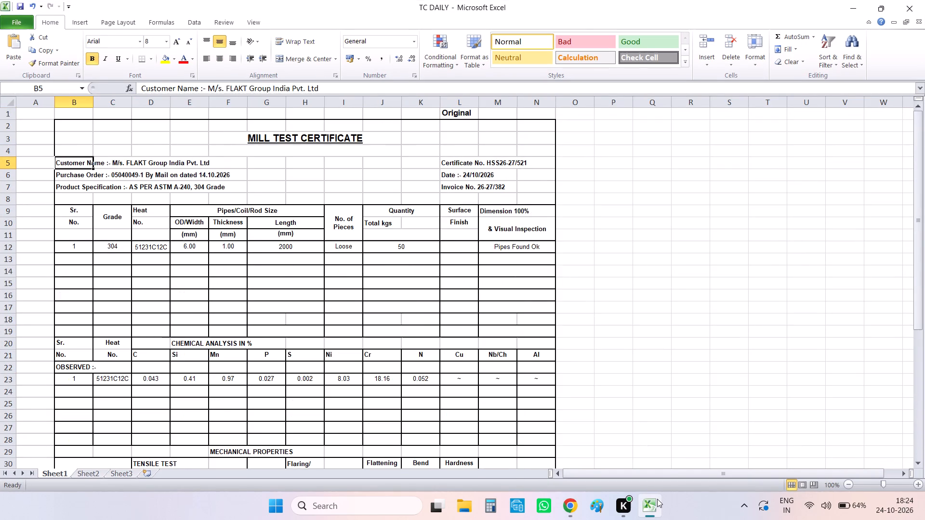
key("shift+Right")
key("shift+Right")
key("shift+Right")
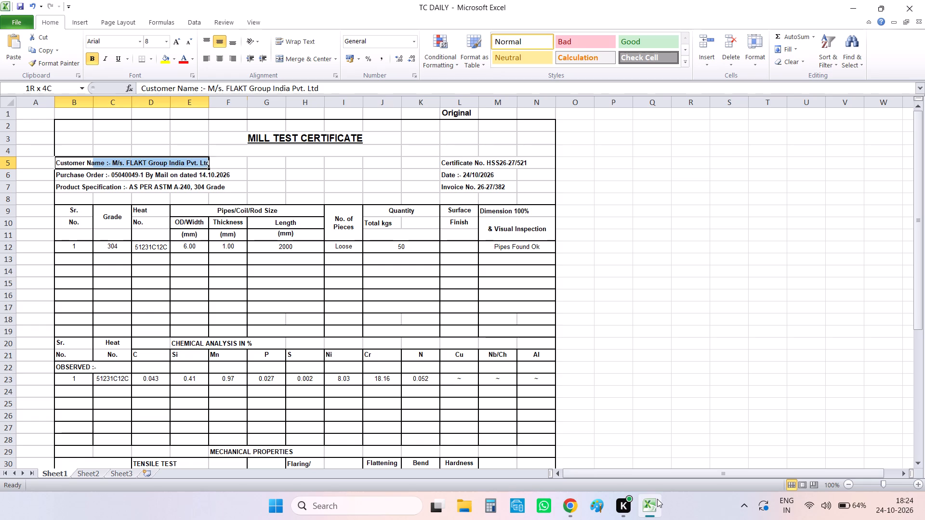
key("shift+Right")
key("ctrl+c")
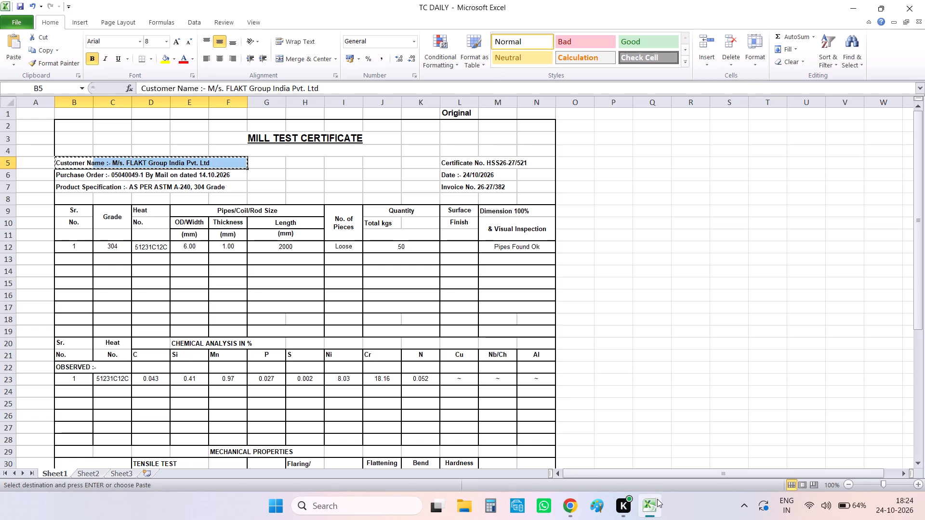
key("Up")
key("Down")
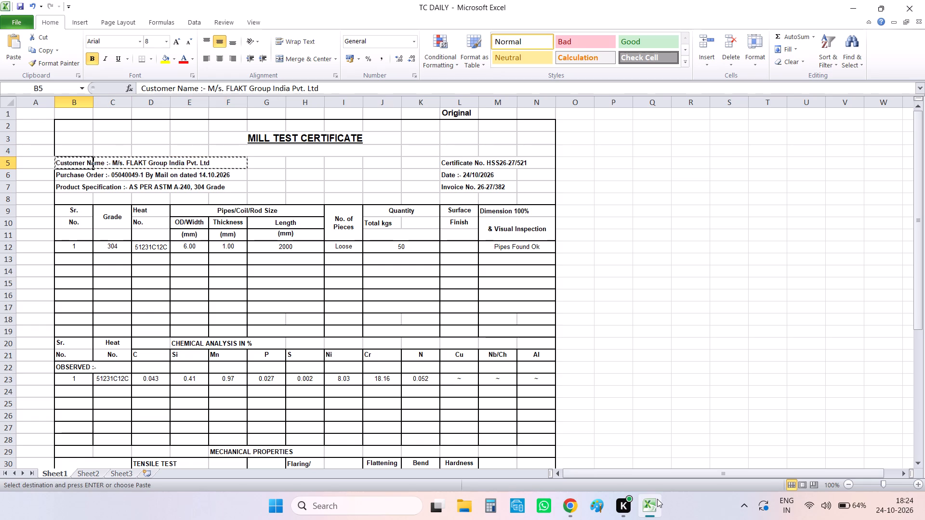
key("shift+Down")
key("shift+Down")
key("shift+Right")
key("shift+Right")
key("shift+Right")
key("shift+Right")
key("shift+Right")
key("shift+Right")
key("shift+Right")
key("shift+Right")
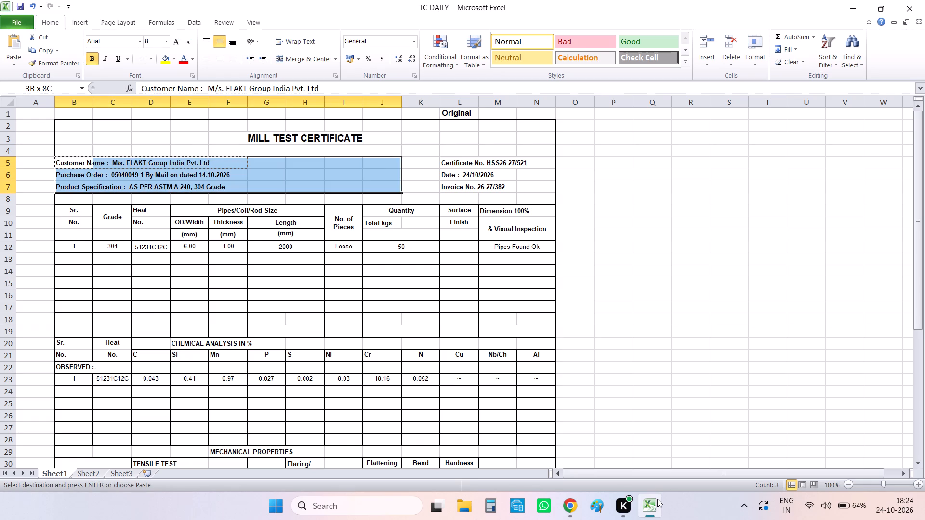
key("shift+Right")
key("shift+Right")
key("shift+Right")
key("shift+Right")
key("ctrl+c")
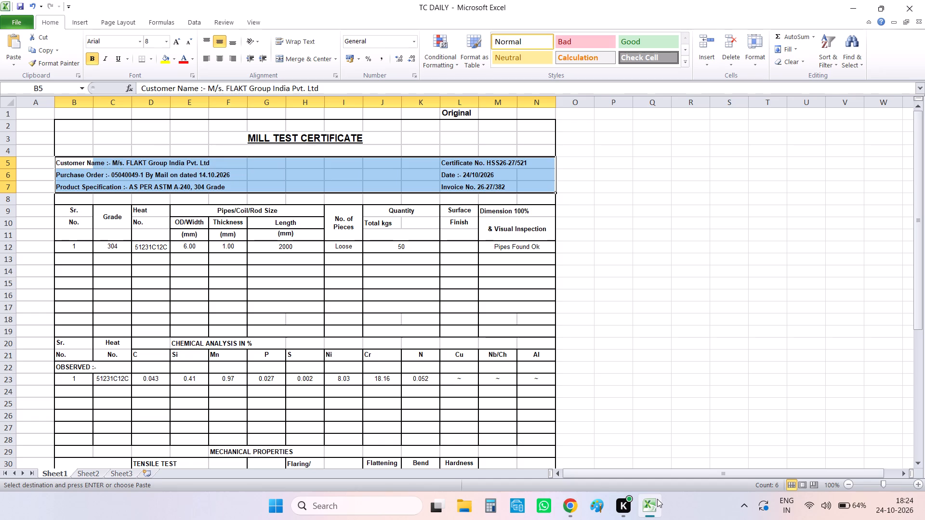
key("ctrl+c")
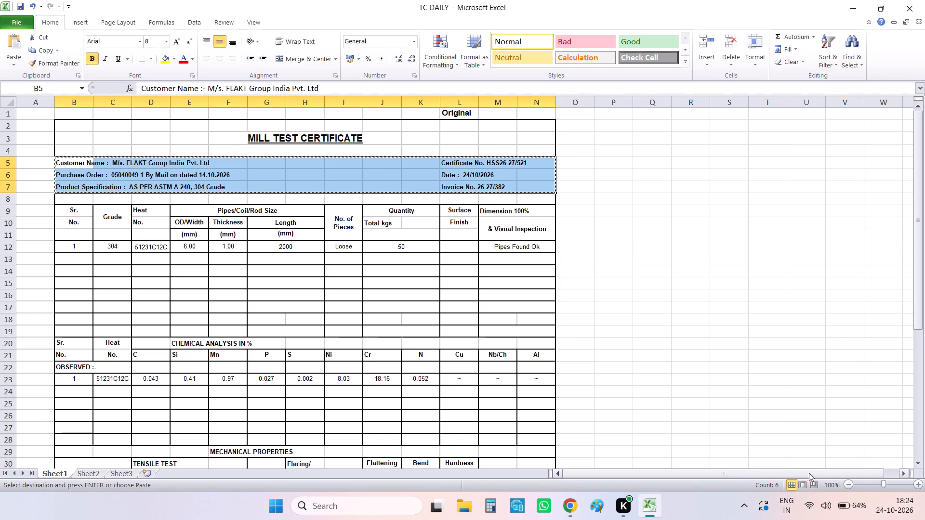
Paste the FLAKT header block over the Sukata header of the new HISAR TC certificate, starting at cell B40895.
left_click(569, 504)
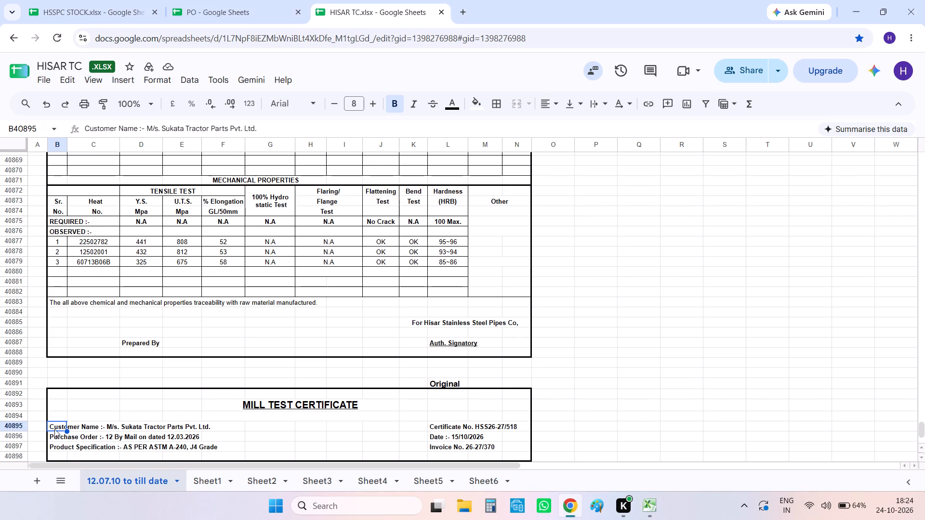
key("ctrl+v")
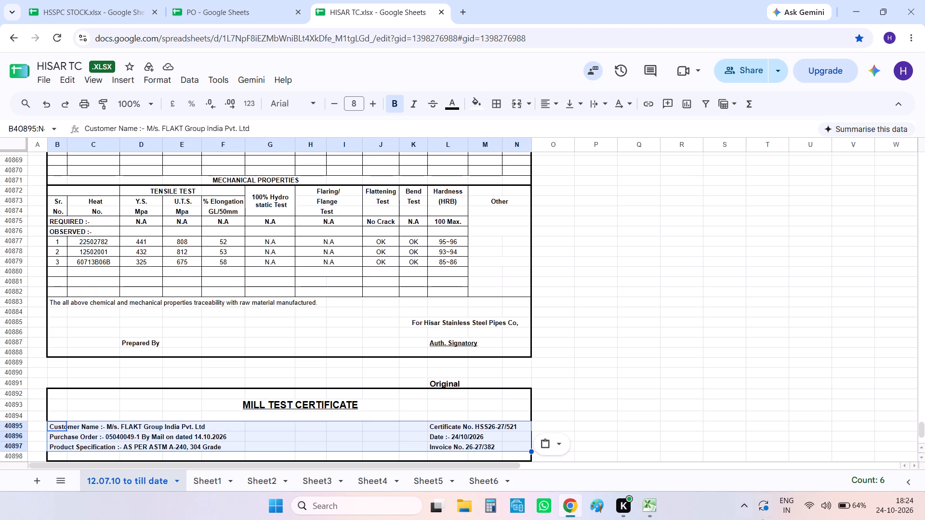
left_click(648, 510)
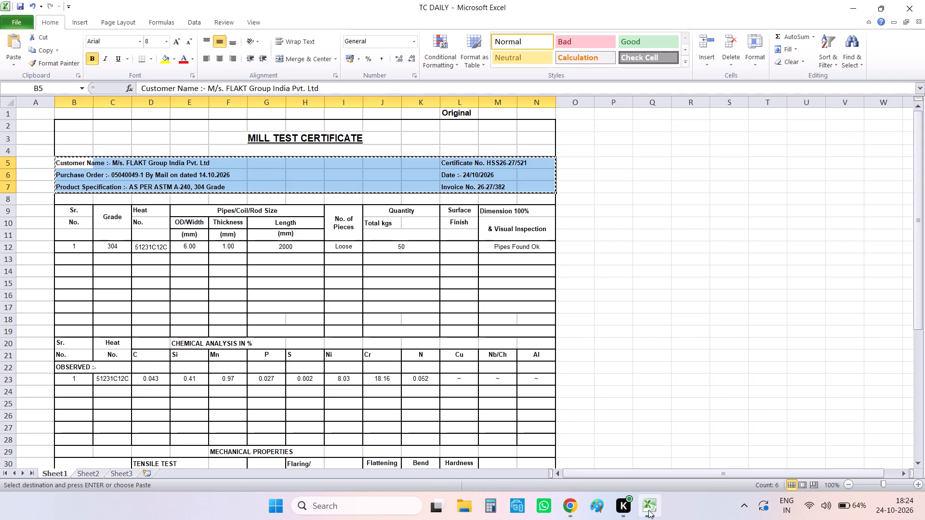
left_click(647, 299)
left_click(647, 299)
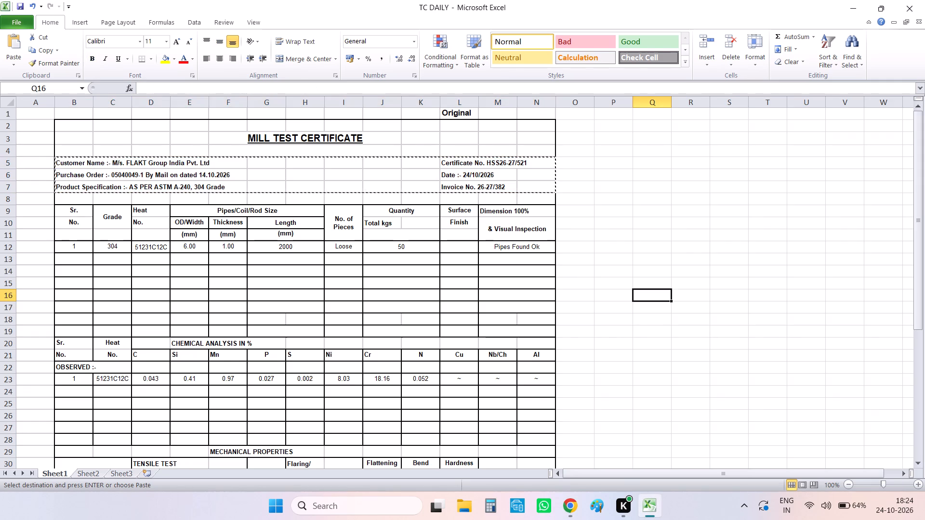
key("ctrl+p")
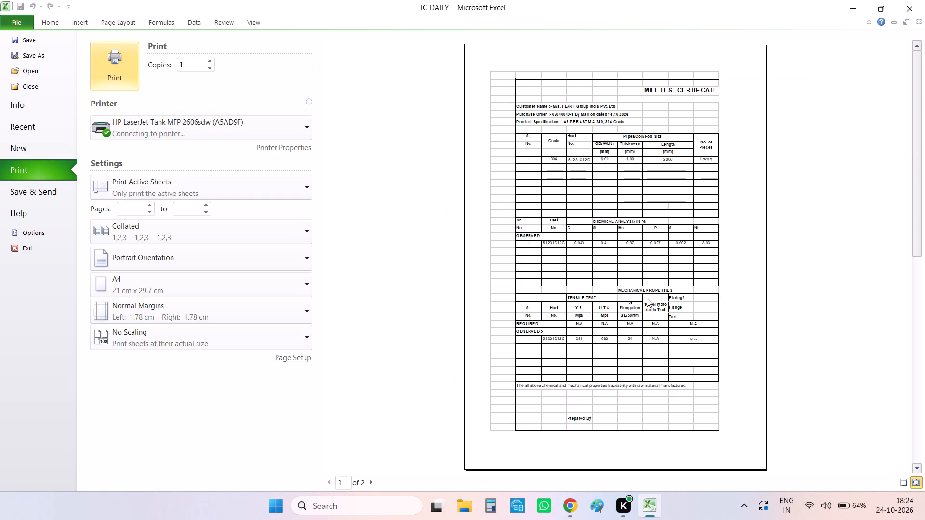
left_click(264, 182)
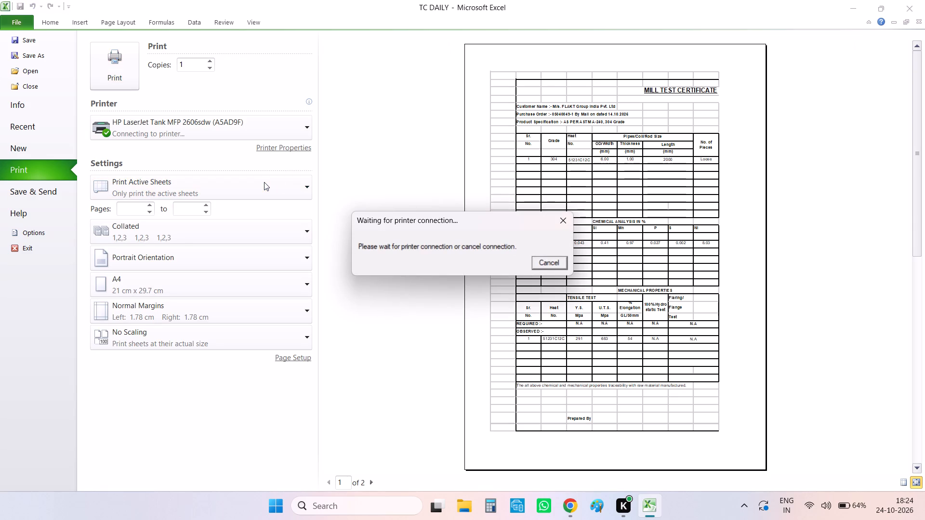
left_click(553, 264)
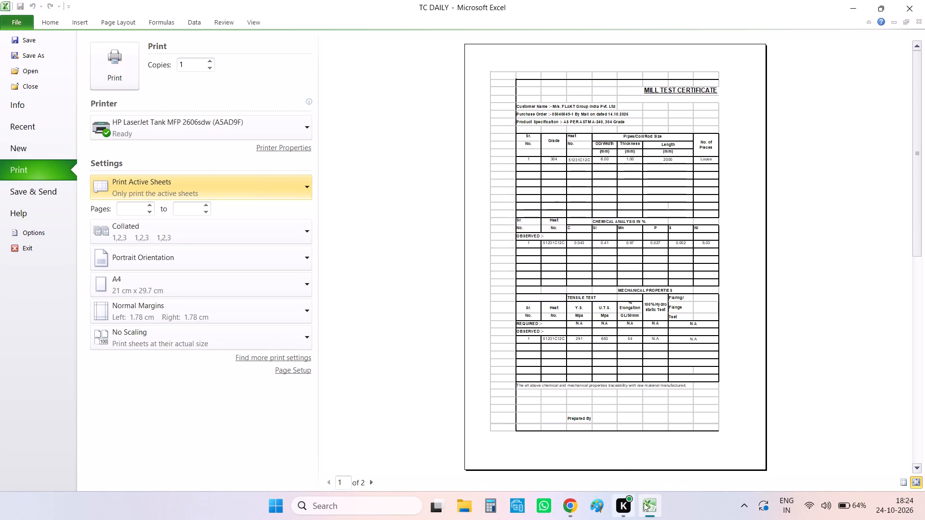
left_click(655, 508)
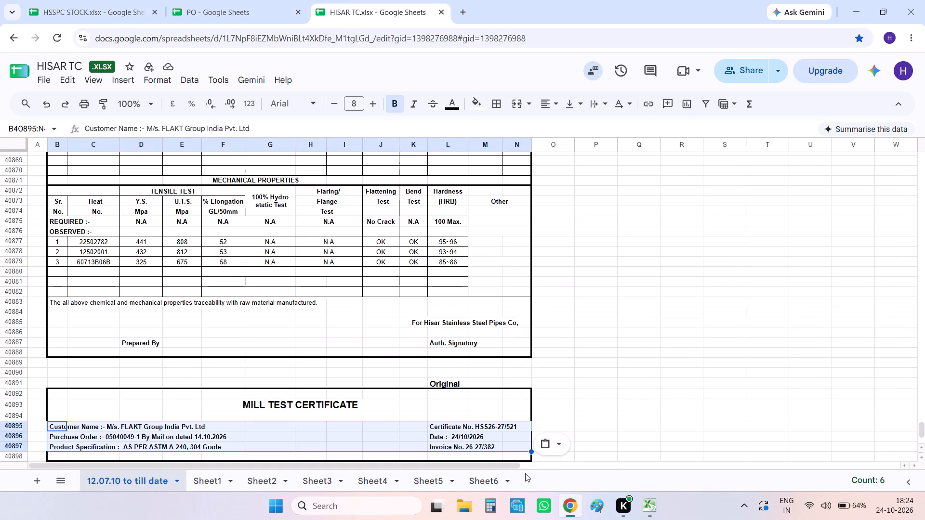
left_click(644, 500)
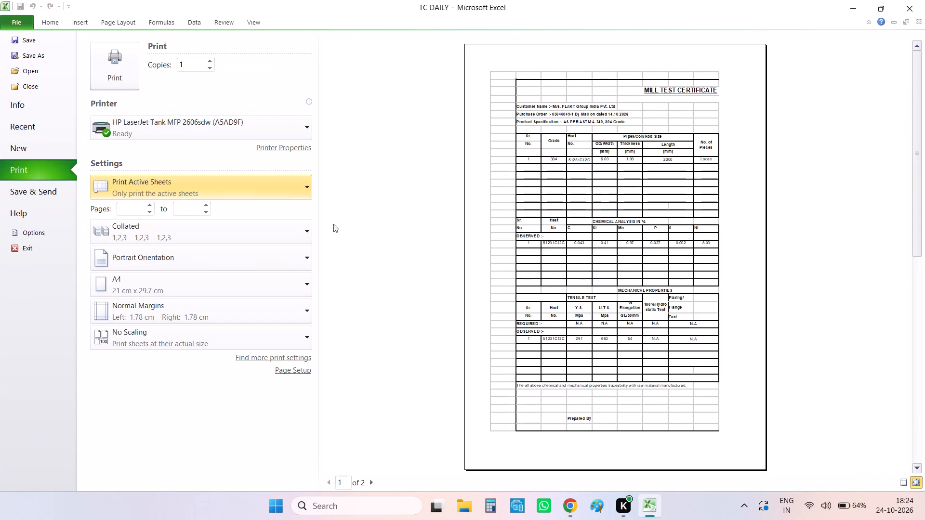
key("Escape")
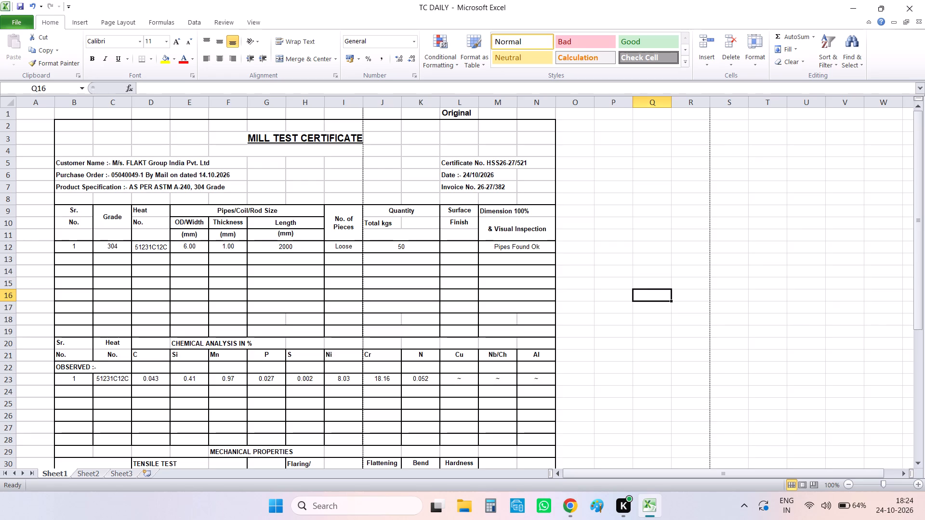
Narrow the blank column A beside the certificate in TC DAILY to a width of about 3.
left_click(46, 114)
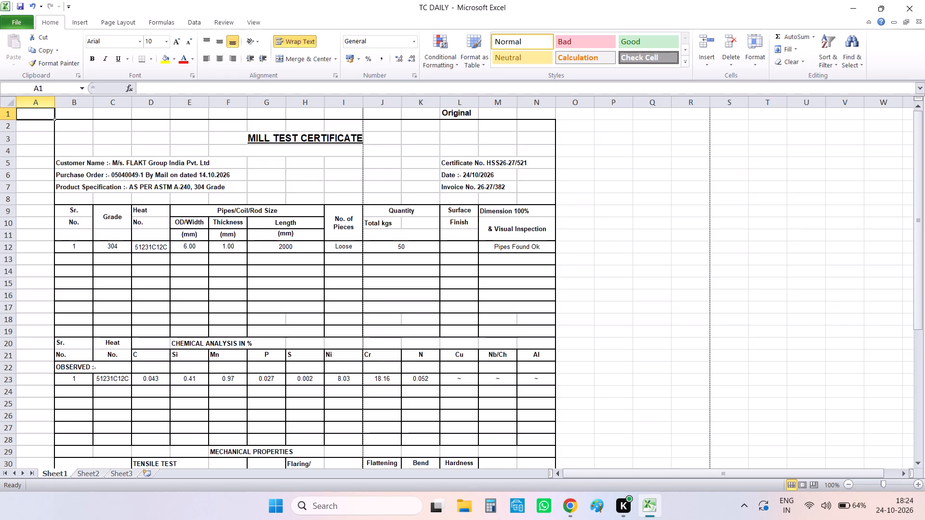
left_click(26, 98)
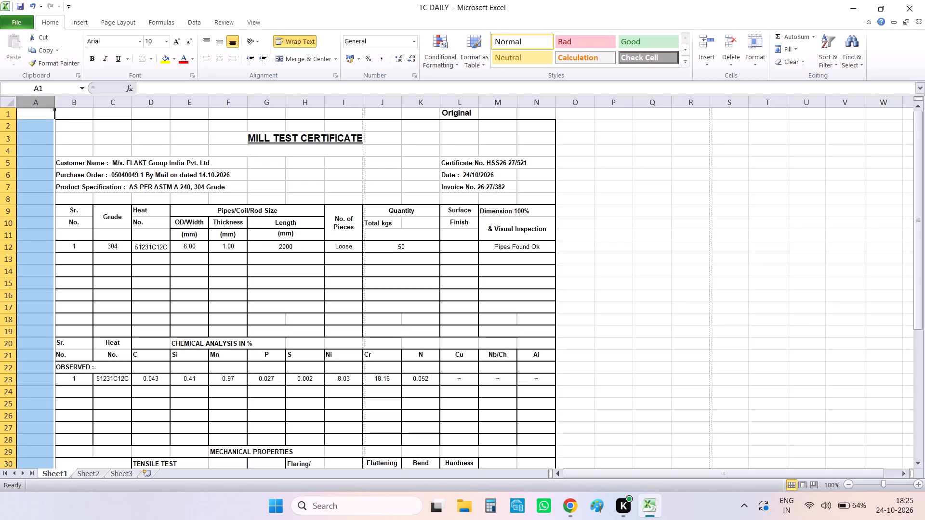
left_click_drag(56, 102, 35, 102)
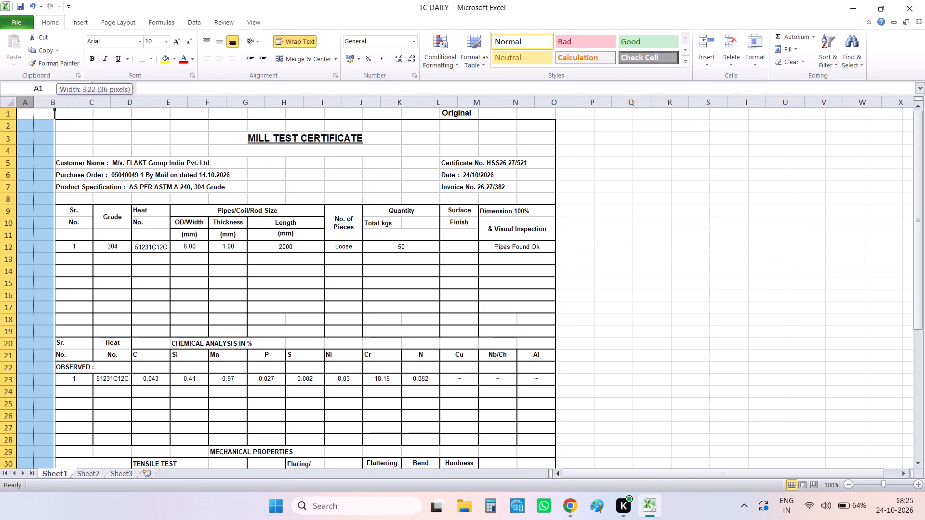
left_click_drag(35, 102, 33, 102)
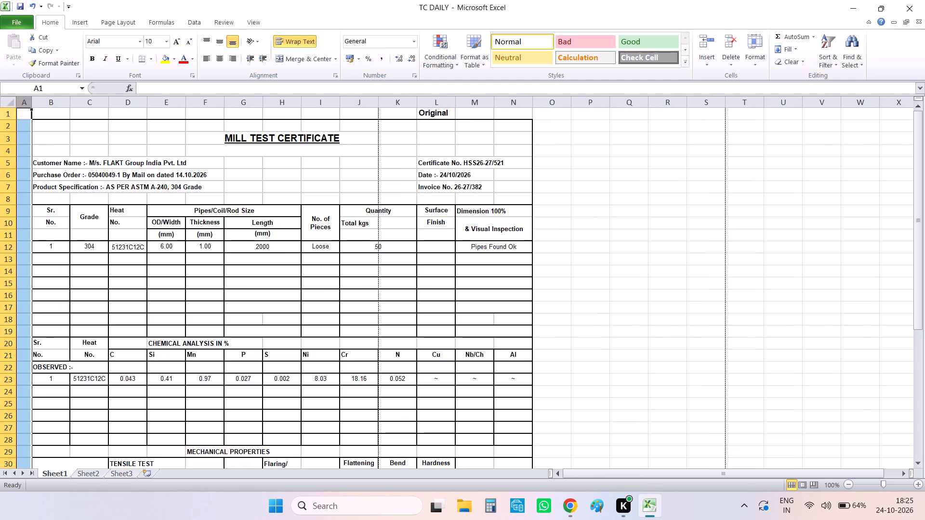
Insert a blank row above row 1 of the certificate sheet.
left_click(5, 116)
right_click(5, 116)
left_click(33, 189)
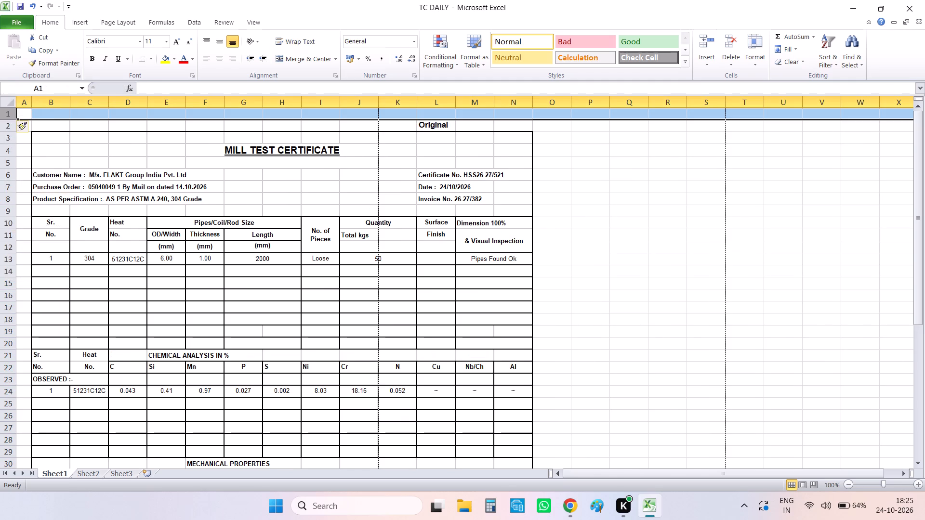
Select the whole certificate, cells B2 to N47, and set the printout to print only the current selection.
left_click(49, 126)
key("shift+Right")
key("shift+Right")
key("shift+Right")
key("shift+Right")
key("shift+Right")
key("shift+Right")
key("shift+Right")
key("shift+Right")
key("shift+Right")
key("shift+Right")
key("shift+Right")
key("shift+Right")
key("shift+Right")
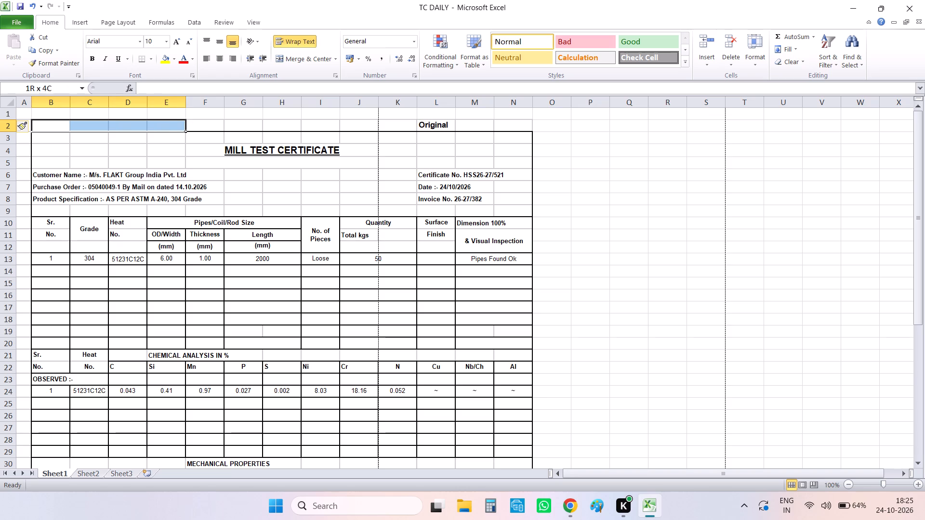
key("shift+Left")
key("shift+Down")
key("shift+Down")
key("shift+Down")
key("shift+Down")
key("shift+Down")
key("shift+Down")
key("shift+Down")
key("shift+Down")
key("shift+Down")
key("shift+Down")
key("shift+Down")
key("shift+Down")
key("shift+Down")
key("shift+Down")
key("shift+Down")
key("shift+Down")
key("shift+Down")
key("shift+Down")
key("shift+Down")
key("shift+Down")
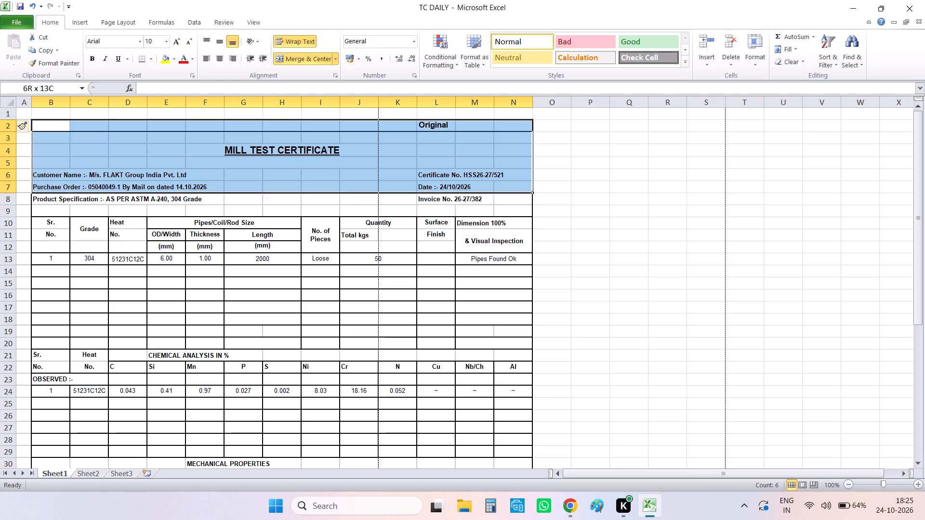
key("shift+Down")
key("shift+Down")
key("shift+Down")
key("shift+Down")
key("shift+Down")
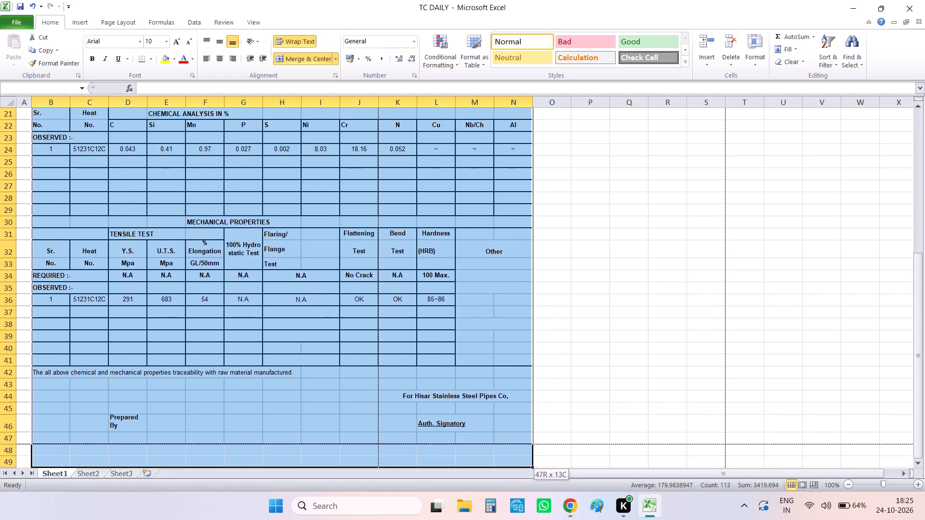
key("shift+Down")
key("shift+Up")
key("shift+Up")
key("shift+Up")
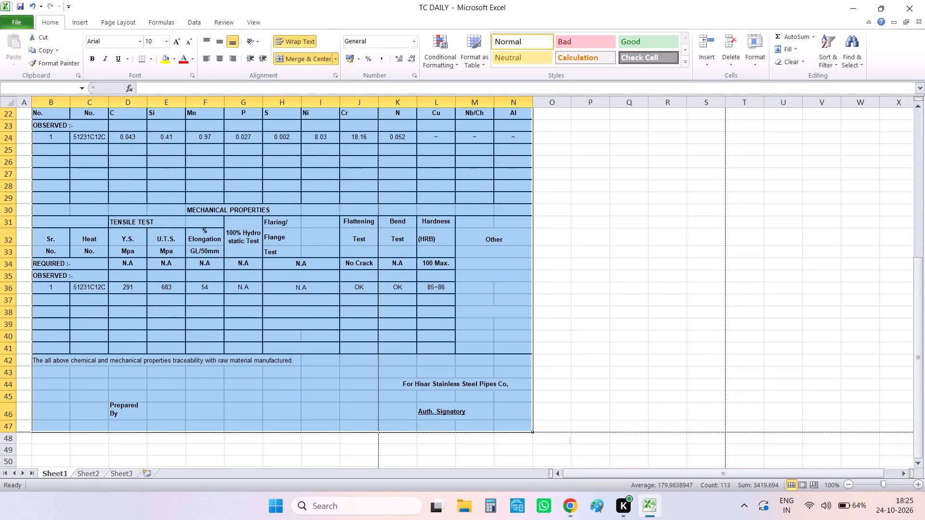
key("ctrl+p")
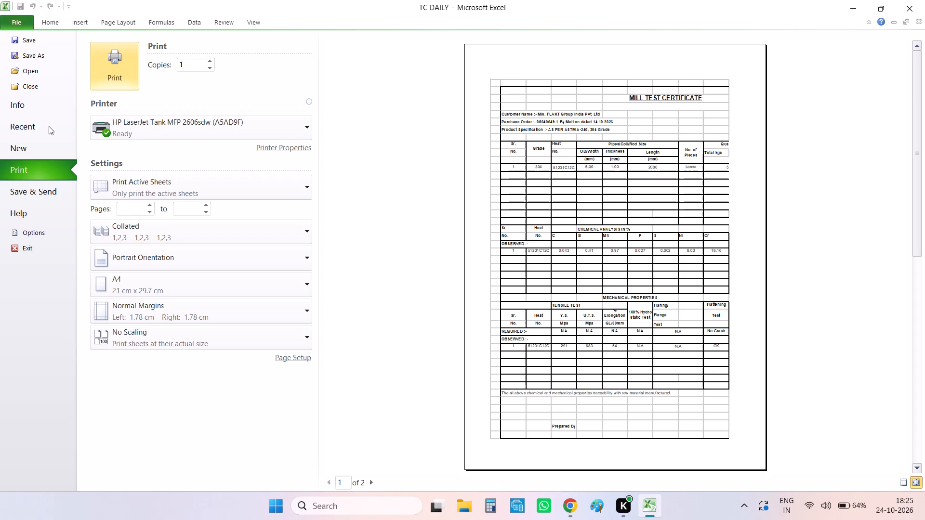
left_click(193, 182)
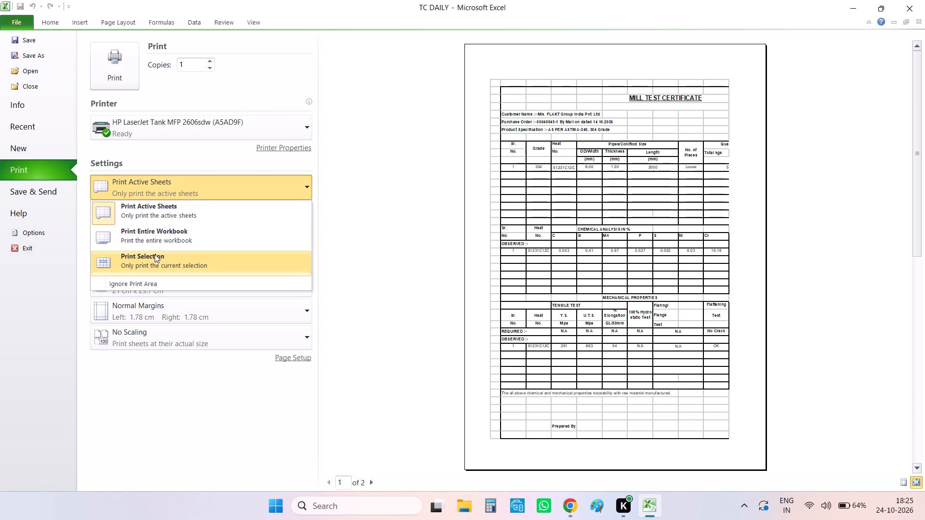
left_click(155, 254)
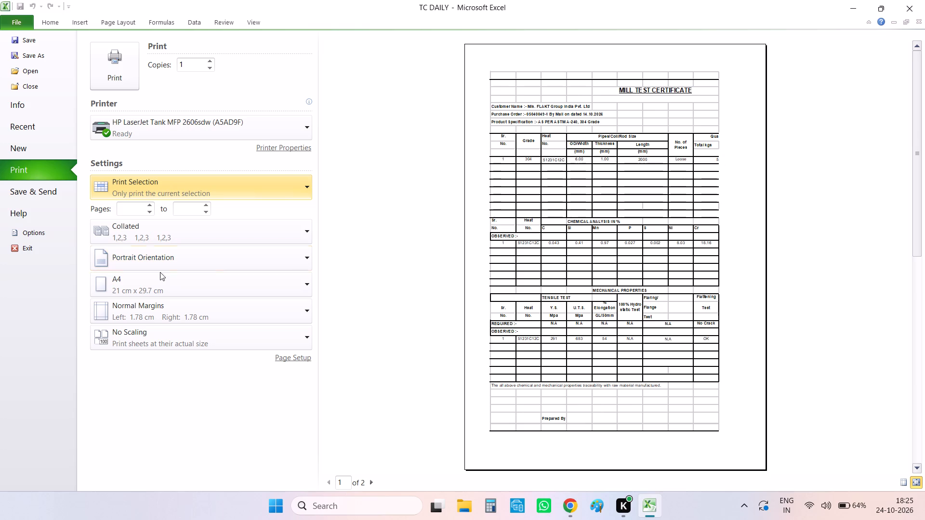
Set the print scaling to fit the sheet on one page.
left_click(169, 333)
left_click(152, 396)
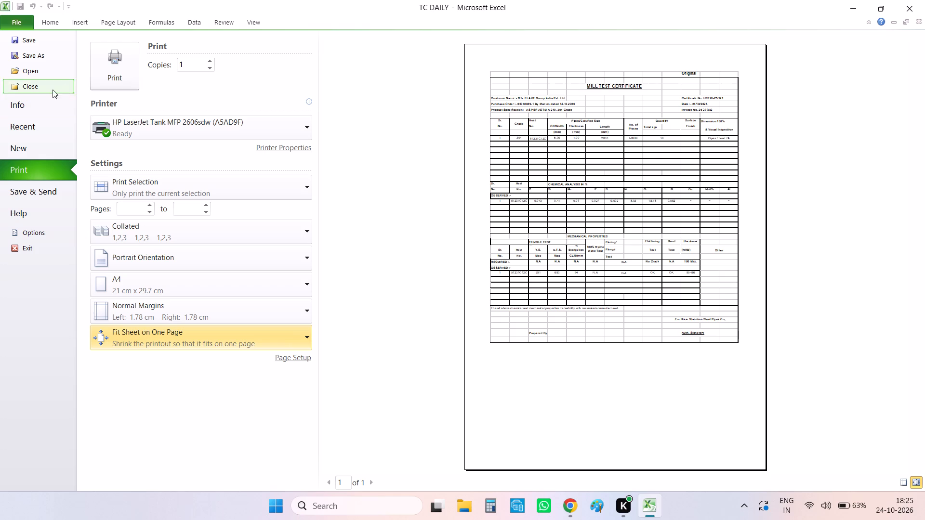
Print one copy of the certificate on the HP LaserJet Tank MFP 2606sdw.
left_click(115, 67)
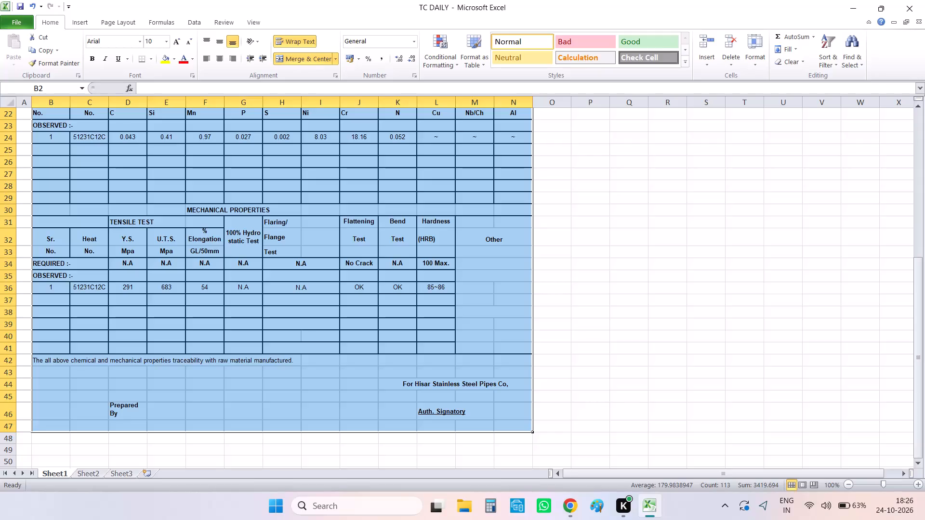
Switch to HISAR TC and give the new certificate block, from B40892 to N40936, a medium-thick black outer border.
left_click(568, 511)
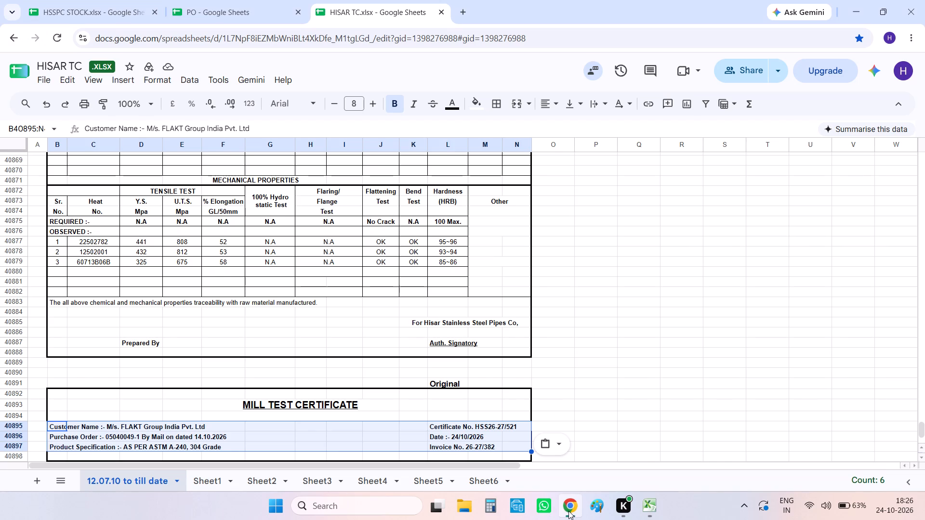
left_click(384, 433)
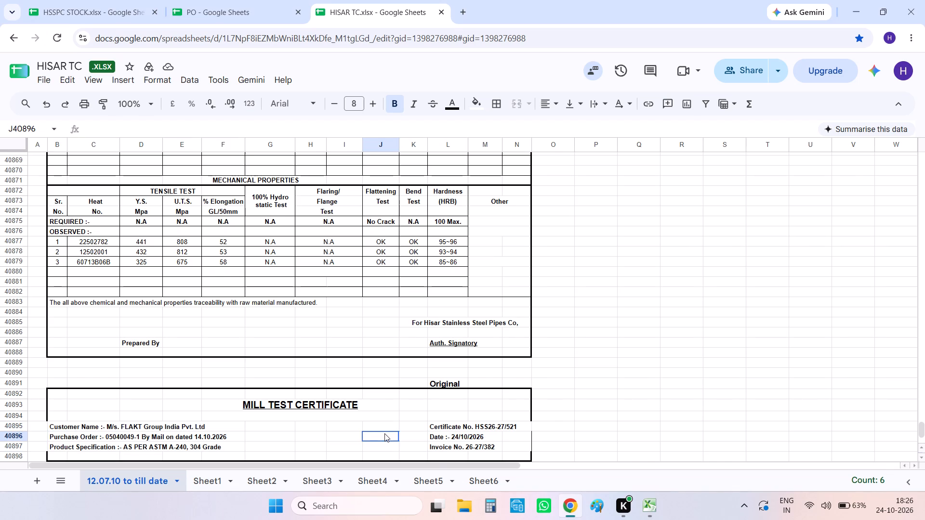
key("Down")
key("Down")
key("Down")
key("Down")
key("Down")
key("Down")
key("Right")
key("Right")
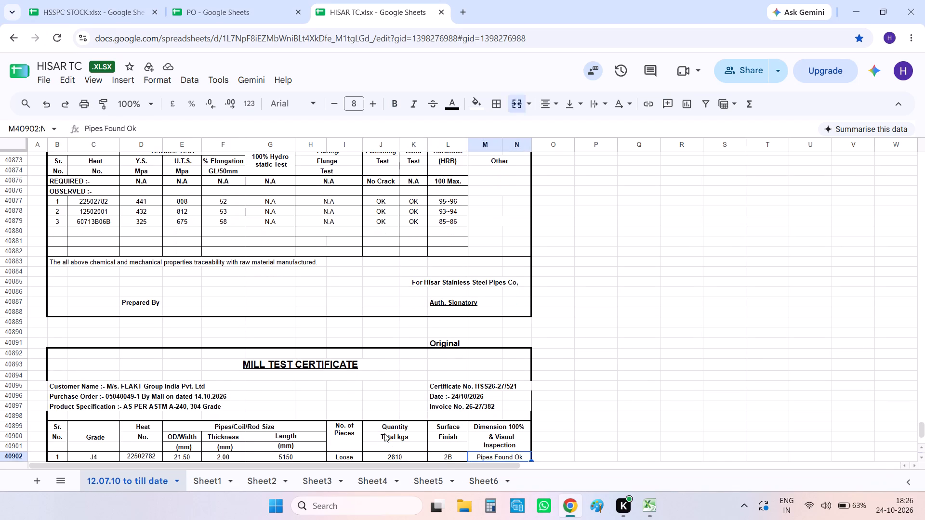
key("Right")
key("Left")
key("Left")
key("Left")
key("Left")
key("Left")
key("Left")
key("Left")
key("Left")
key("Left")
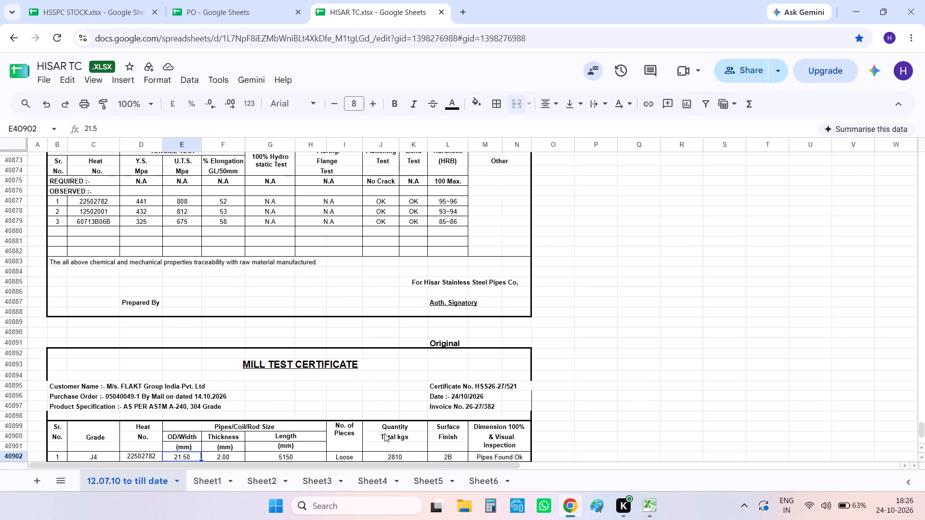
key("Left")
key("Up")
key("Up")
key("Up")
key("Up")
key("Up")
key("Up")
key("Up")
key("Up")
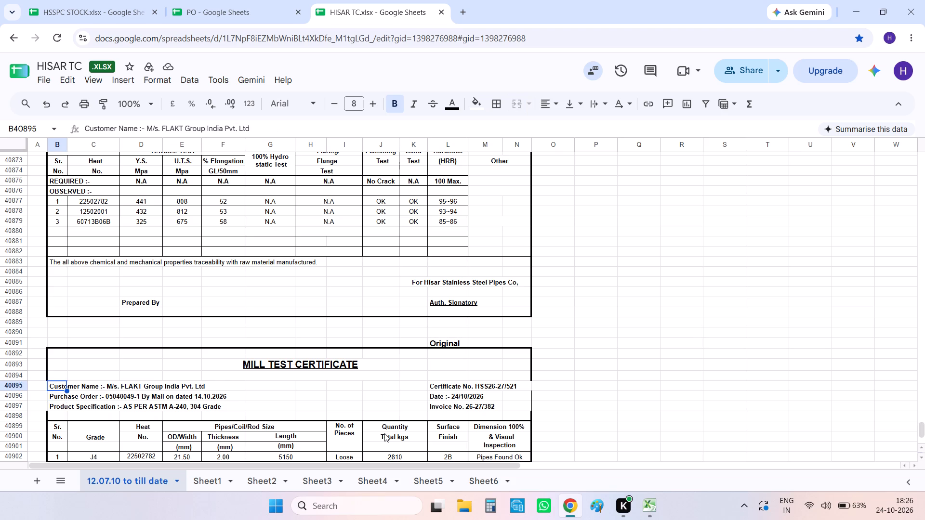
key("Up")
key("Up")
key("shift+Right")
key("shift+Right")
key("shift+Right")
key("shift+Right")
key("shift+Right")
key("shift+Right")
key("shift+Right")
key("shift+Right")
key("shift+Right")
key("shift+Right")
key("shift+Right")
key("shift+Right")
key("shift+Right")
key("shift+Right")
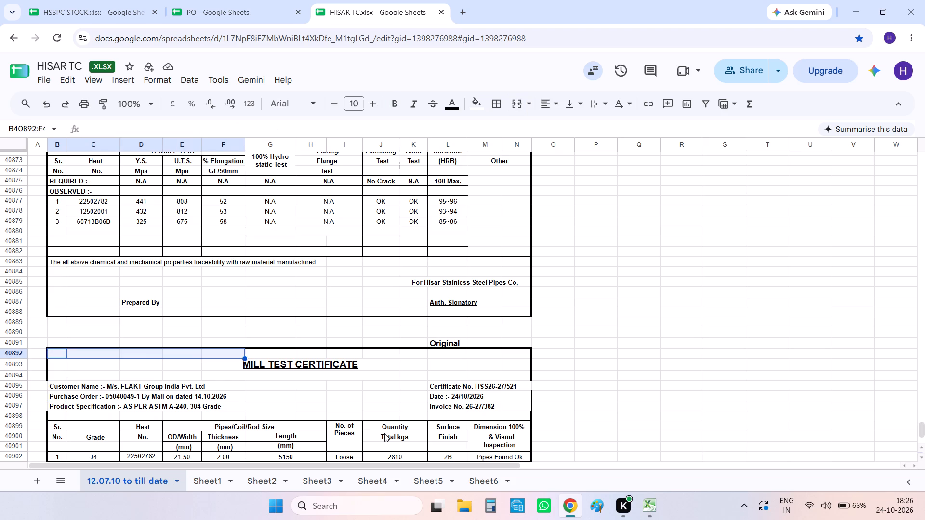
key("shift+Left")
key("shift+Left")
key("shift+Down")
key("shift+Down")
key("shift+Down")
key("shift+Down")
key("shift+Down")
key("shift+Down")
key("shift+Down")
key("shift+Down")
key("shift+Down")
key("shift+Down")
key("shift+Down")
key("shift+Down")
key("shift+Down")
key("shift+Down")
key("shift+Down")
key("shift+Down")
key("shift+Down")
key("shift+Down")
key("shift+Down")
key("shift+Down")
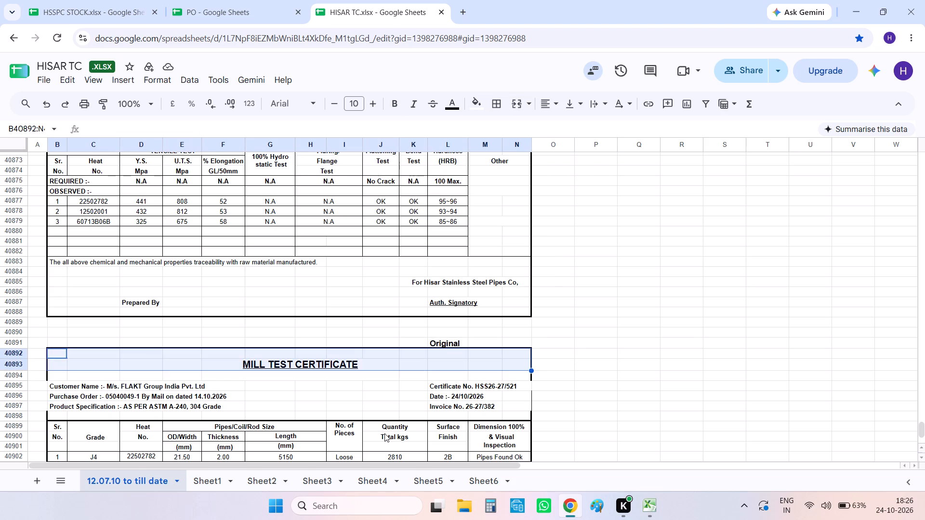
key("shift+Down")
key("shift+Down")
key("shift+Down")
key("shift+Down")
key("shift+Down")
key("shift+Down")
key("shift+Down")
key("shift+Down")
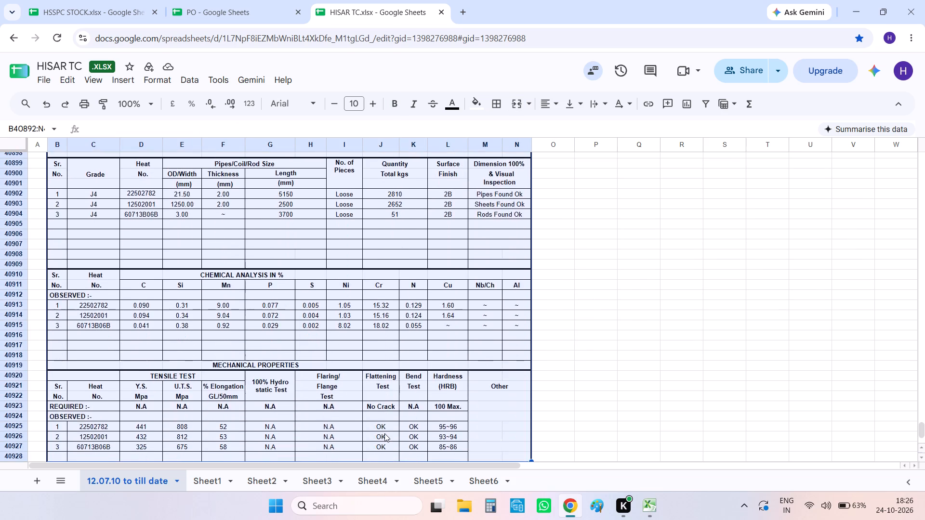
key("shift+Down")
key("shift+Down")
key("shift+Down")
key("shift+Down")
key("shift+Down")
key("shift+Down")
key("shift+Down")
key("shift+Down")
key("shift+Down")
key("shift+Down")
key("shift+Up")
key("shift+Up")
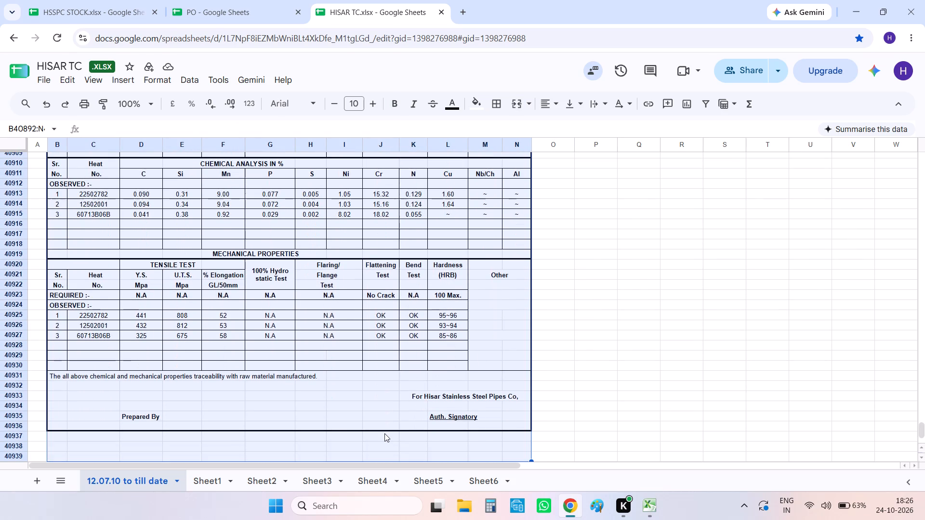
key("shift+Up")
key("shift+Up")
key("shift+Down")
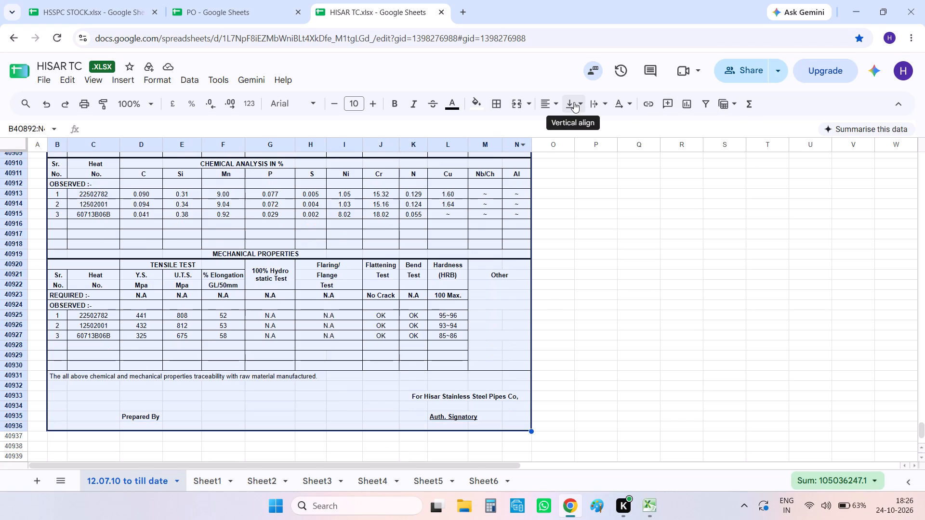
left_click(453, 102)
left_click(453, 102)
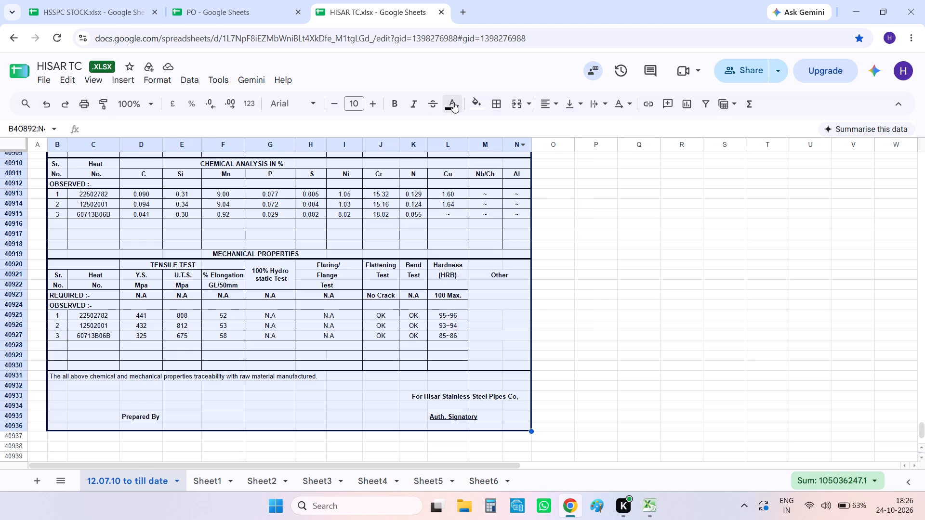
left_click(502, 100)
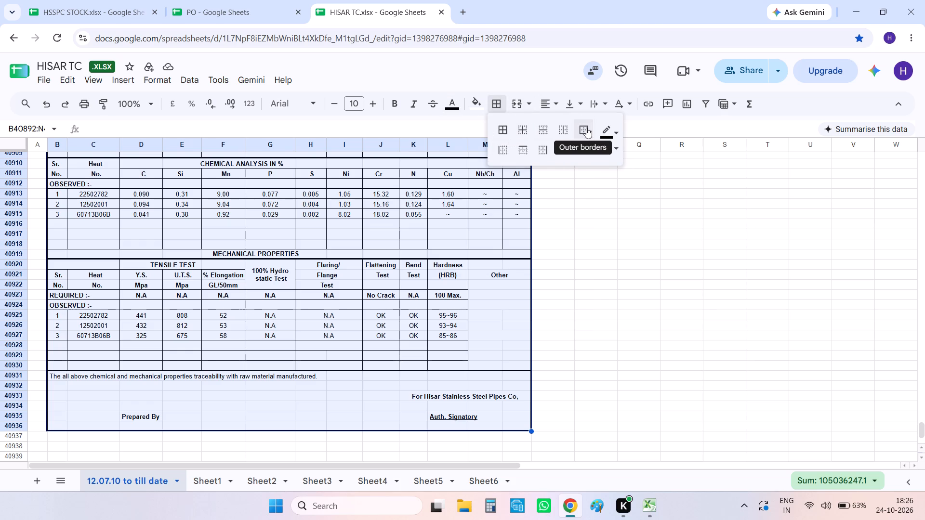
left_click(586, 128)
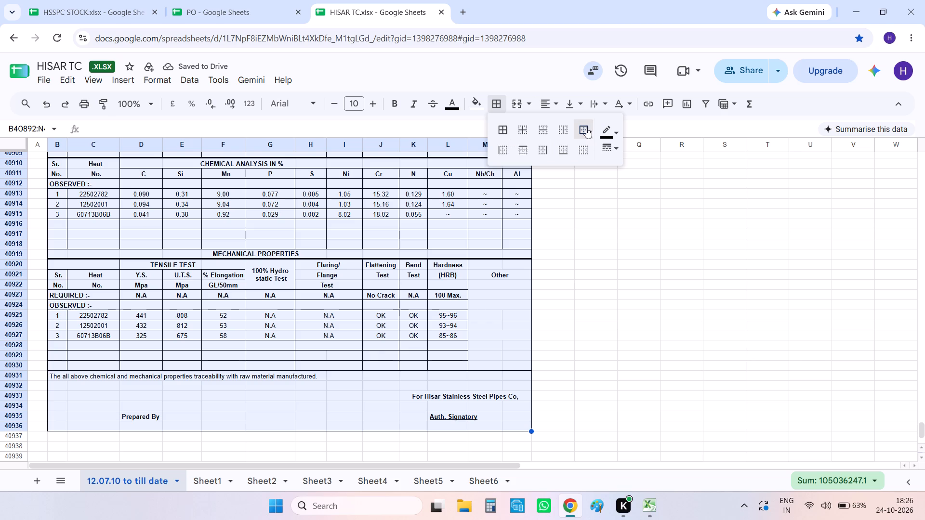
left_click(586, 128)
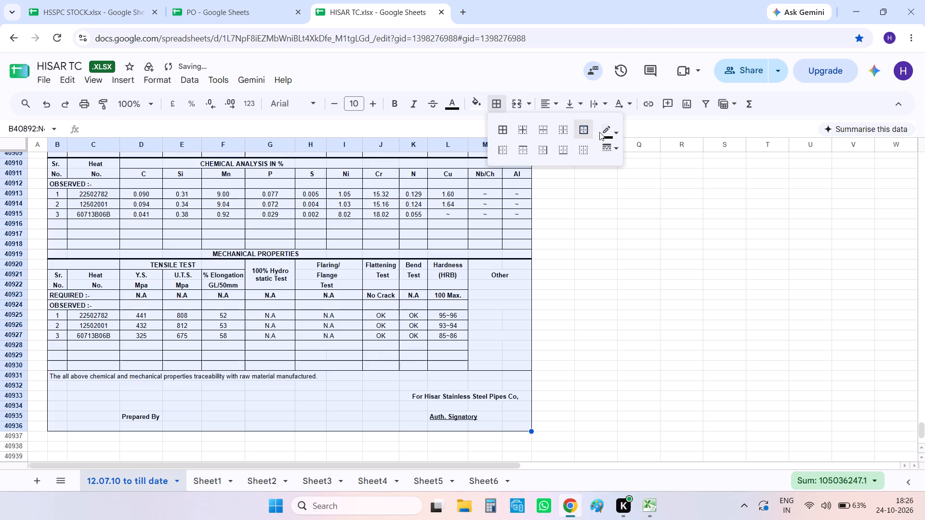
left_click(610, 135)
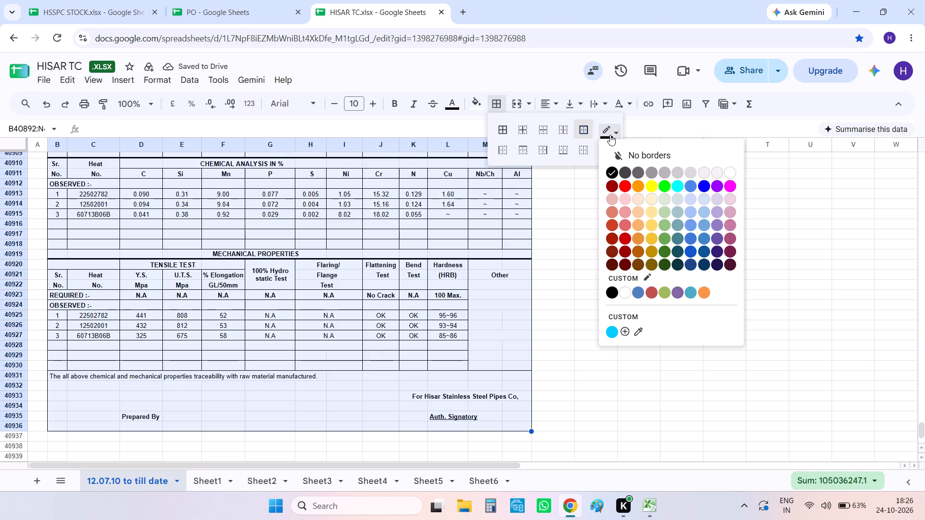
left_click(610, 135)
left_click(610, 144)
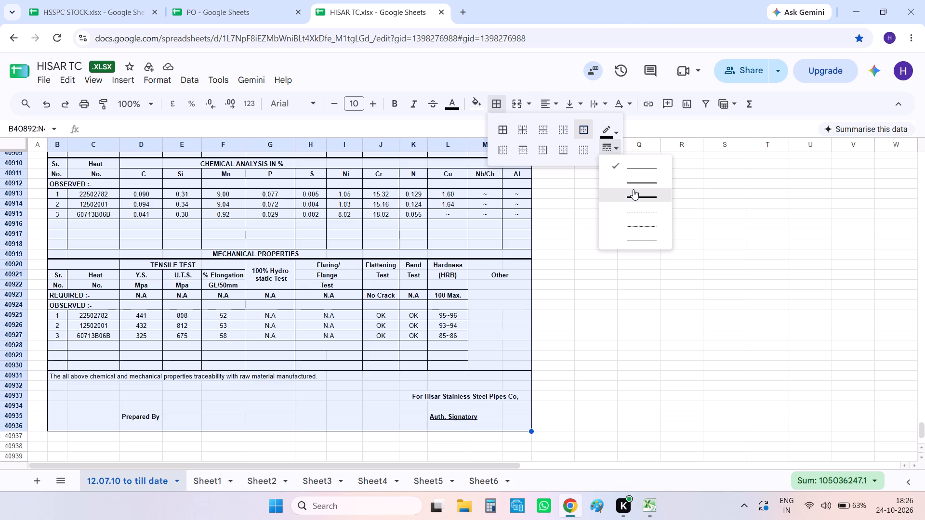
left_click(636, 189)
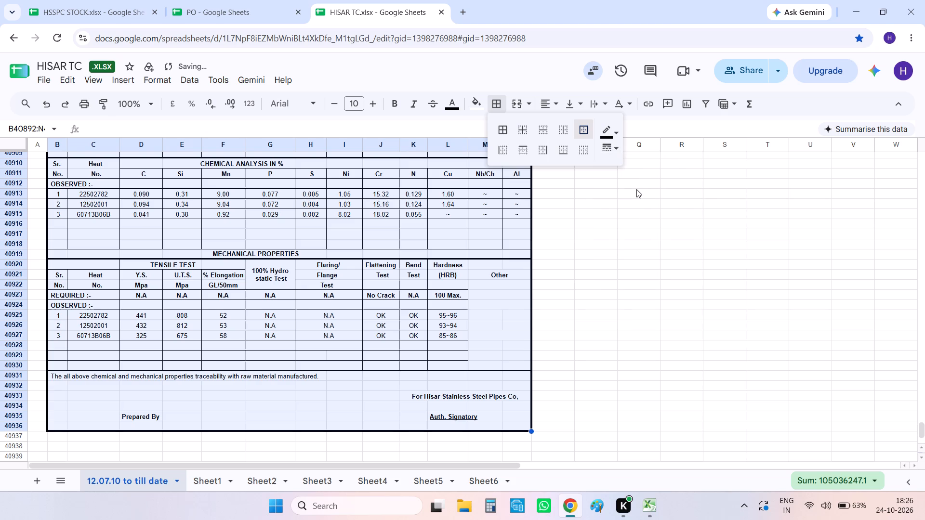
left_click(613, 145)
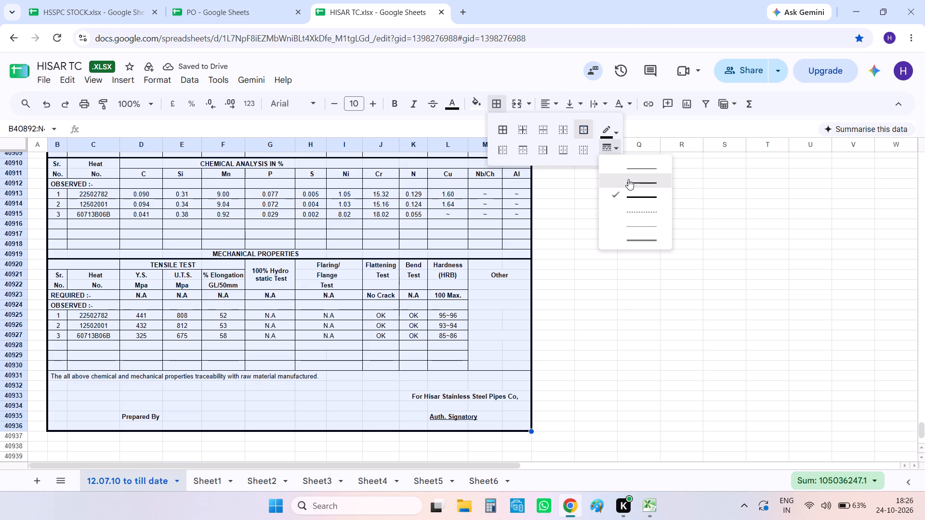
left_click(628, 179)
left_click(571, 334)
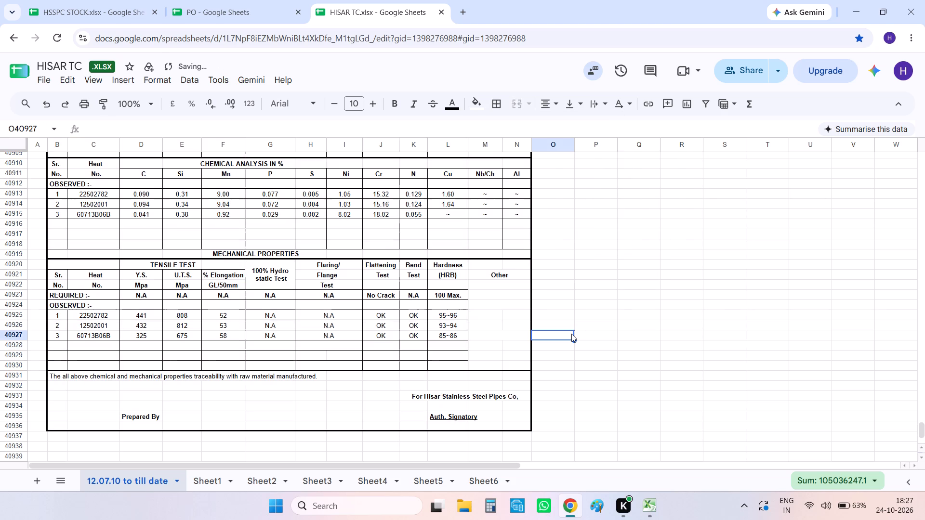
Clear the three old item rows, B40902 to N40904, in the new certificate's pipe size and quantity table.
key("Left")
key("Left")
key("Left")
key("Left")
key("Left")
key("Left")
key("Left")
key("Left")
key("Up")
key("Up")
key("Up")
key("Up")
key("Up")
key("Up")
key("Up")
key("Up")
key("Up")
key("Up")
key("Up")
key("Up")
key("Up")
key("Up")
key("Up")
key("Up")
key("Up")
key("Up")
key("Up")
key("Up")
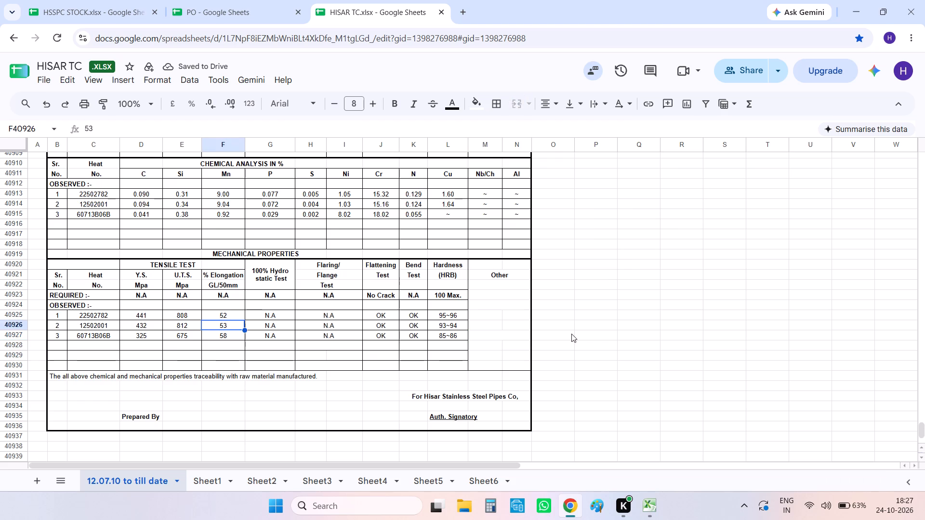
key("Up")
key("Down")
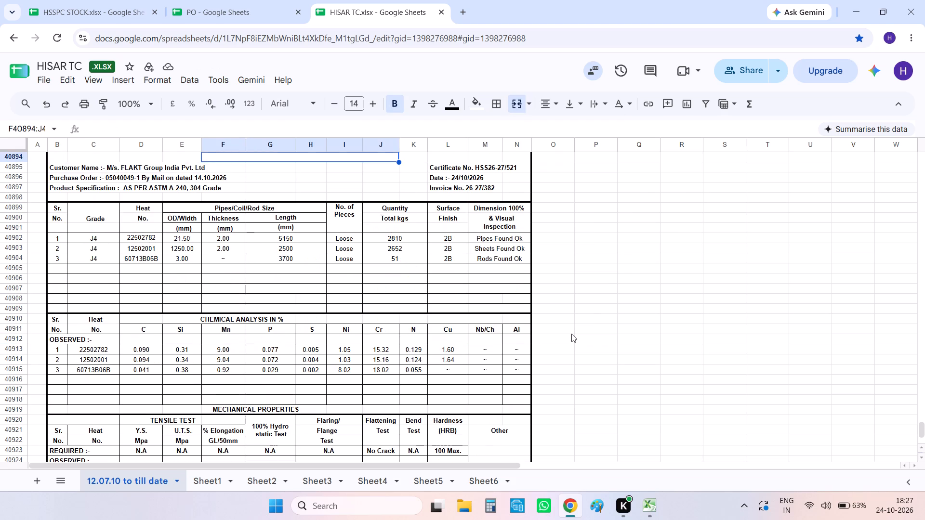
key("Down")
key("Down")
key("Down")
key("Down")
key("Down")
key("Down")
key("Down")
key("Left")
key("Left")
key("Left")
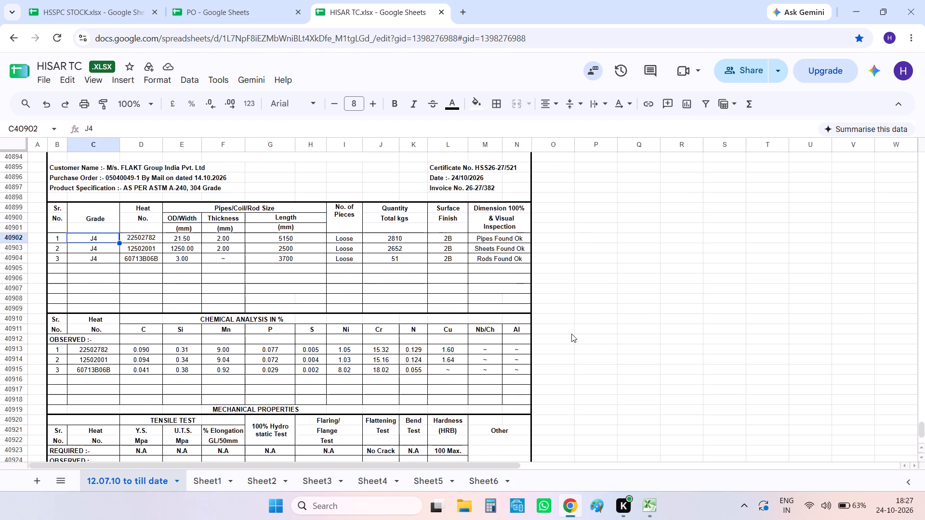
key("Left")
key("shift+Down")
key("shift+Down")
key("shift+Right")
key("shift+Right")
key("shift+Right")
key("shift+Right")
key("shift+Right")
key("shift+Right")
key("shift+Right")
key("shift+Right")
key("shift+Right")
key("shift+Right")
key("shift+Right")
key("shift+Right")
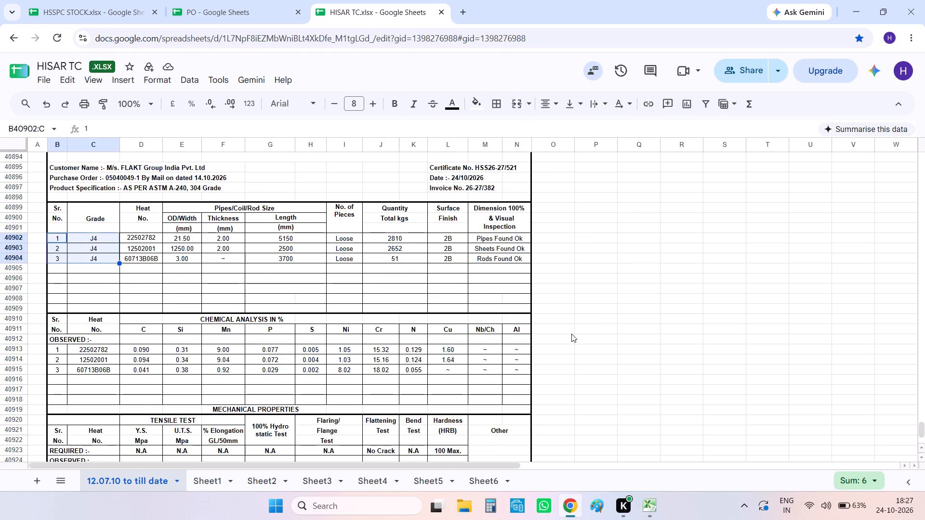
key("shift+Left")
key("shift+Left")
key("shift+Left")
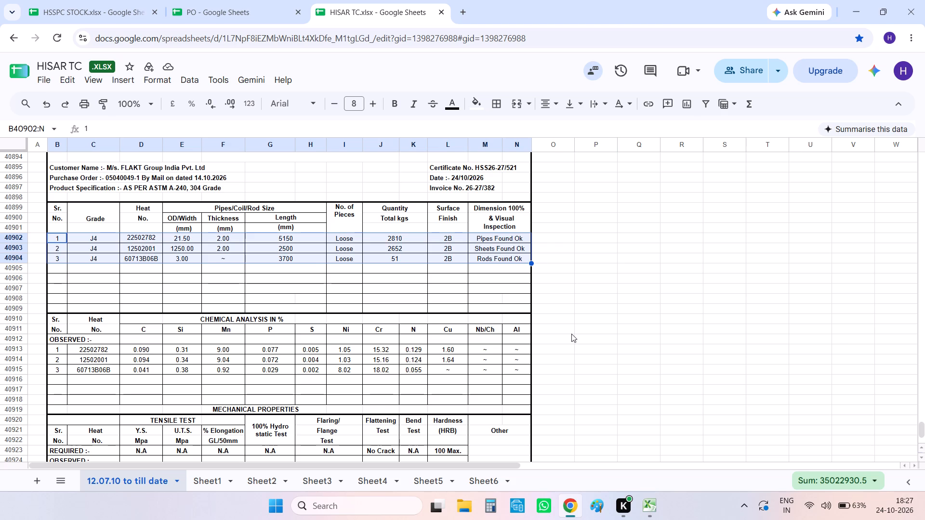
key("Delete")
Copy the grade 304, heat 51231C12C item row (B13 to N13) from TC DAILY into HISAR TC starting at B40902.
left_click(656, 507)
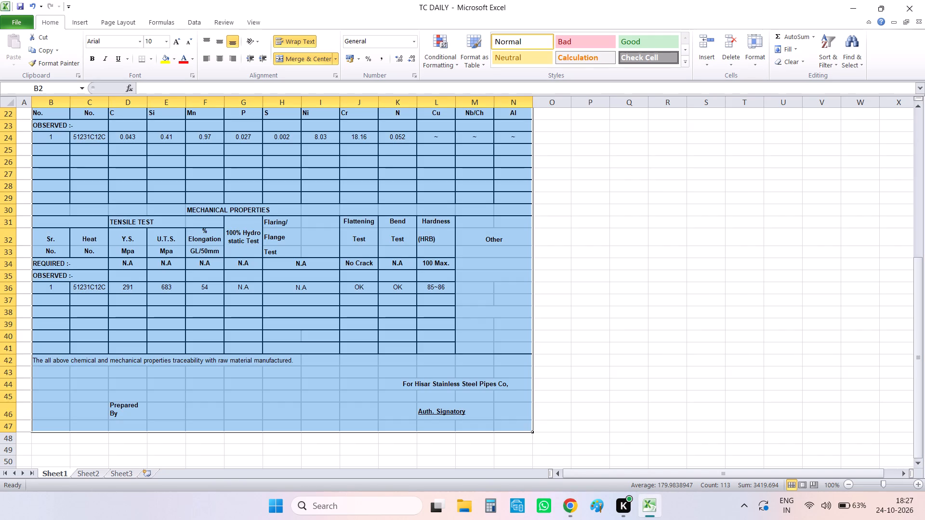
left_click(44, 134)
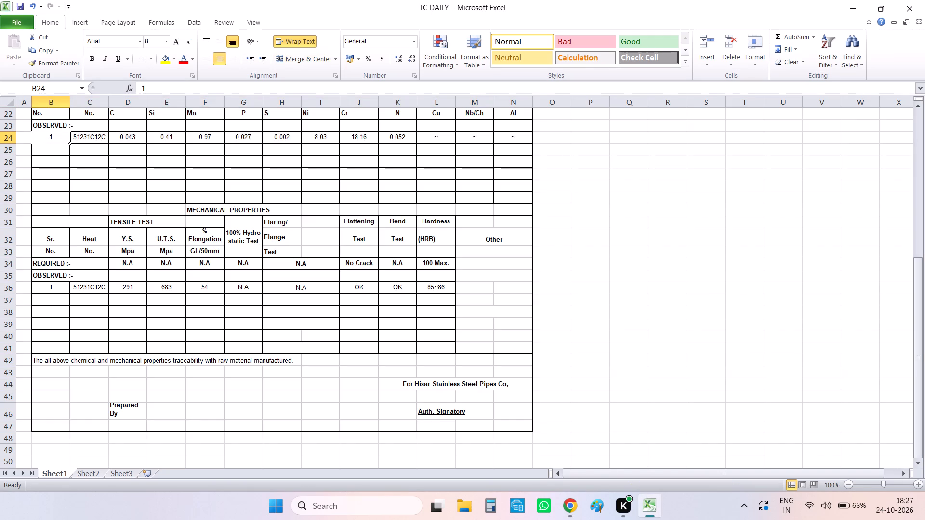
key("Up")
key("Up")
key("Up")
key("Up")
key("Up")
key("Up")
key("Up")
key("Up")
key("Up")
key("Up")
key("Up")
key("Up")
key("Up")
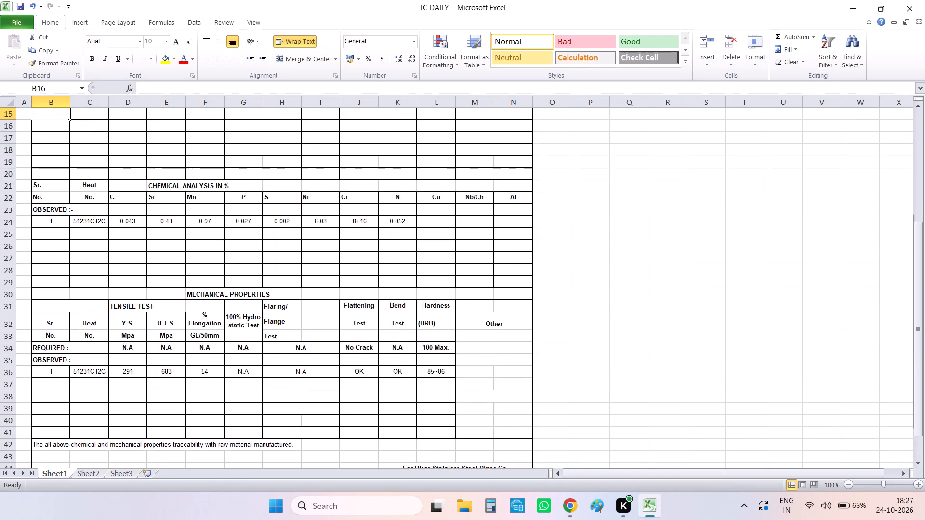
key("Up")
key("Up")
key("Up")
key("Up")
key("Down")
key("Down")
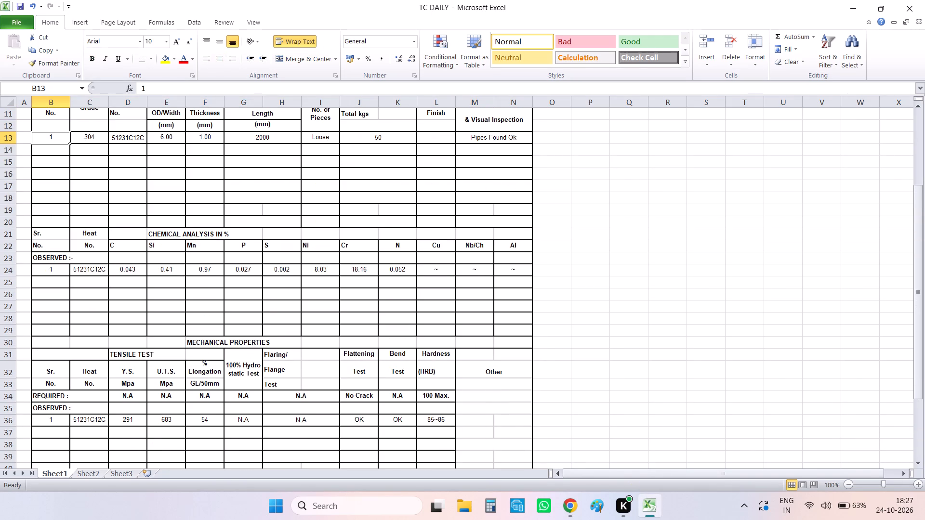
key("shift+Right")
key("shift+Right")
key("shift+Right")
key("shift+Right")
key("shift+Right")
key("shift+Right")
key("shift+Right")
key("shift+Right")
key("shift+Right")
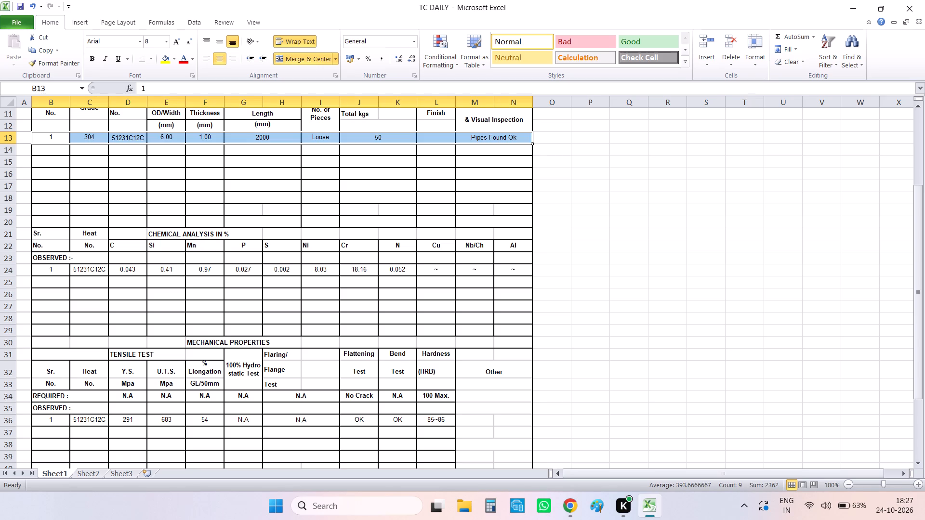
key("ctrl+c")
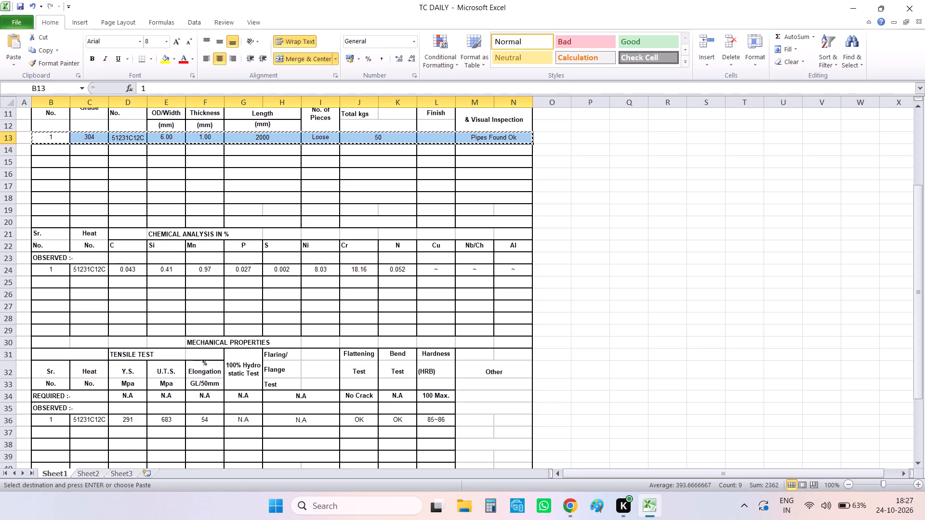
left_click(571, 498)
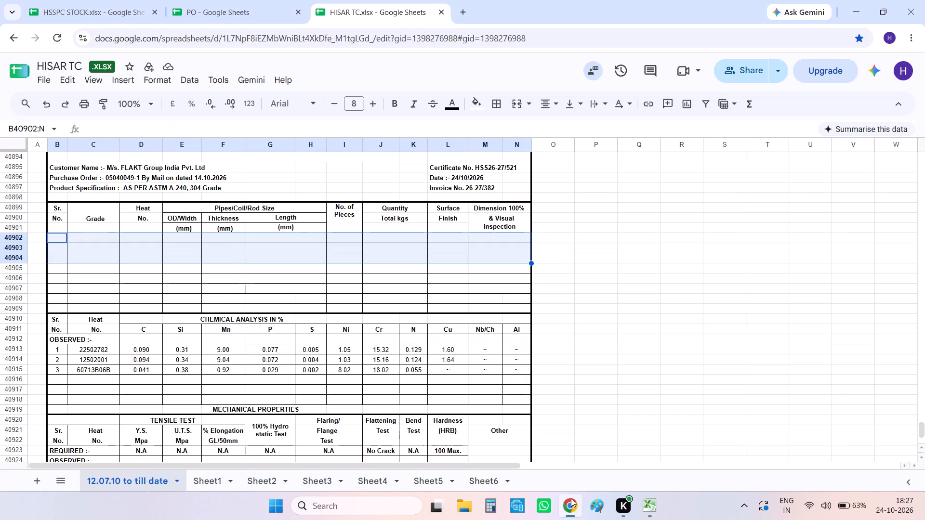
left_click(56, 236)
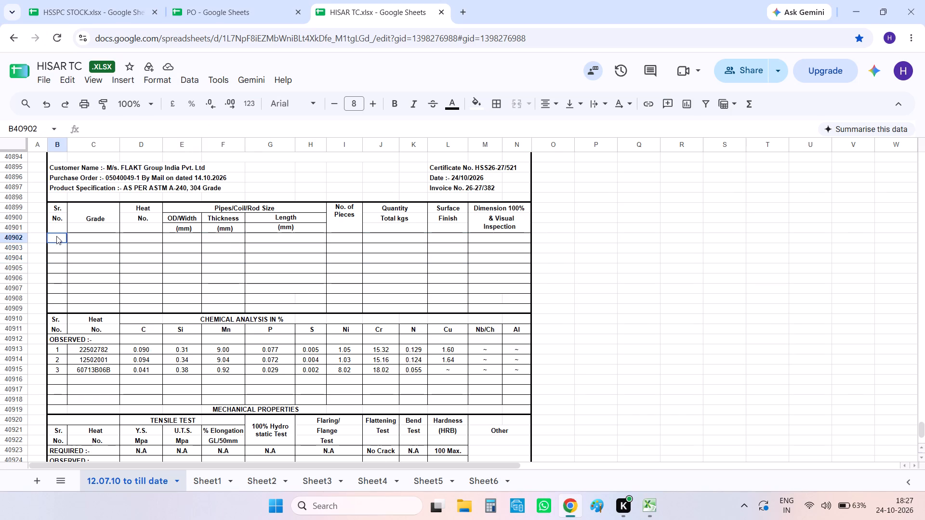
key("ctrl+v")
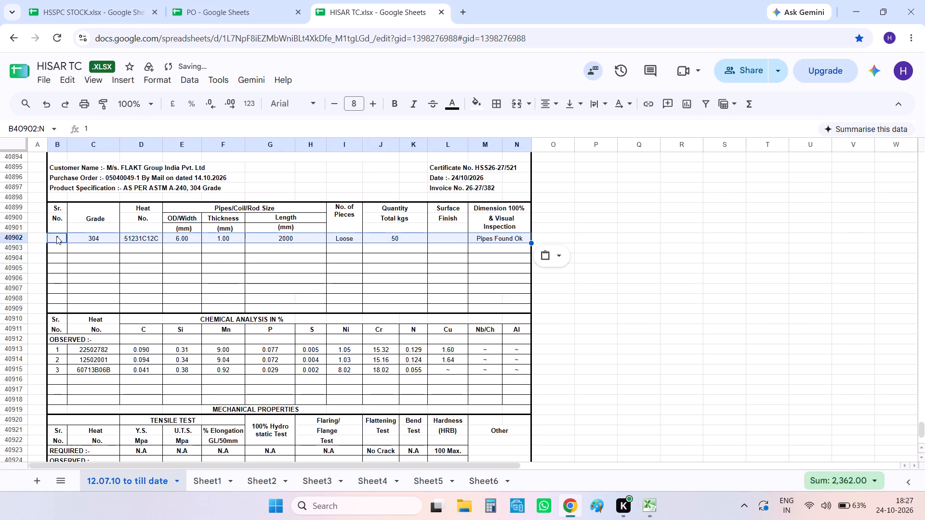
Clear the old observed chemical analysis rows, B40913 to N40916, in the new certificate.
left_click(56, 350)
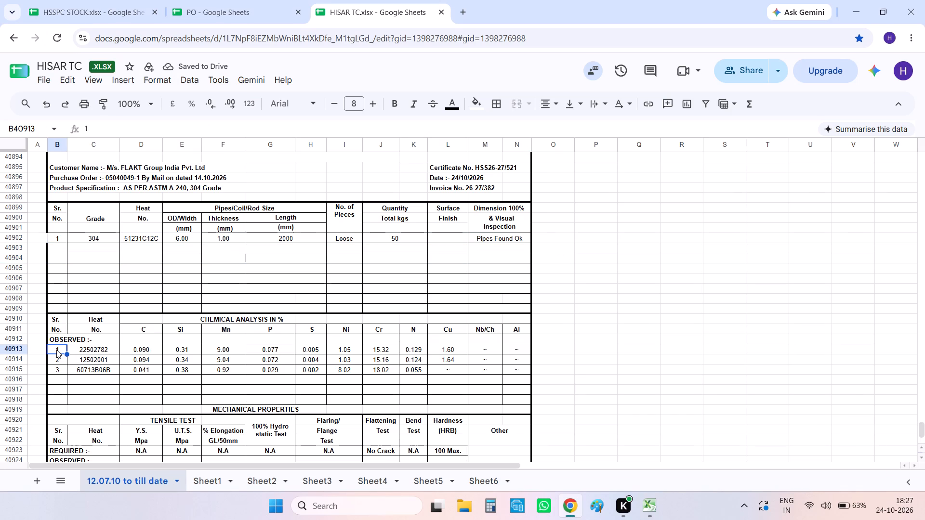
key("shift+Down")
key("shift+Down")
key("shift+Down")
key("shift+Right")
key("shift+Right")
key("shift+Right")
key("shift+Right")
key("shift+Right")
key("shift+Right")
key("shift+Right")
key("shift+Right")
key("shift+Right")
key("shift+Right")
key("shift+Right")
key("shift+Right")
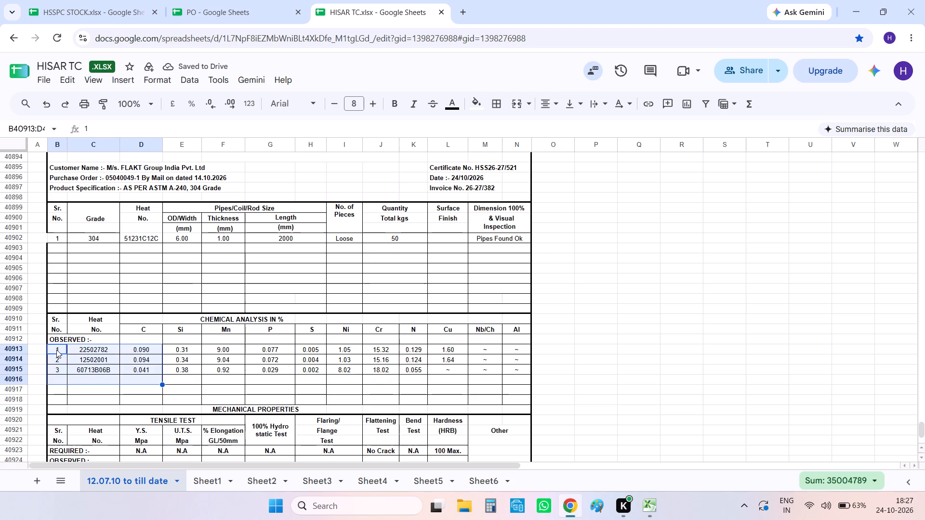
key("shift+Right")
key("shift+Left")
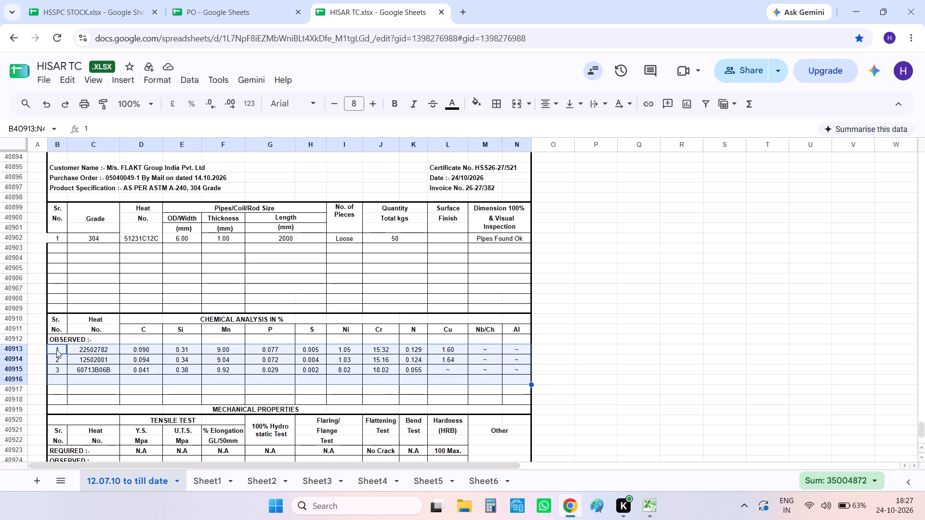
key("Delete")
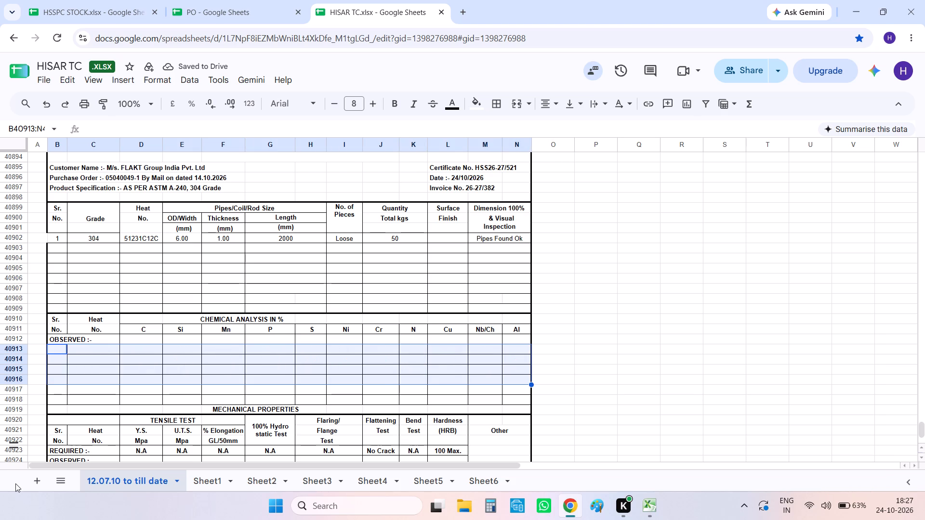
Copy the chemical analysis row for heat 51231C12C (B24 to N24) from TC DAILY into HISAR TC starting at B40913.
left_click(650, 515)
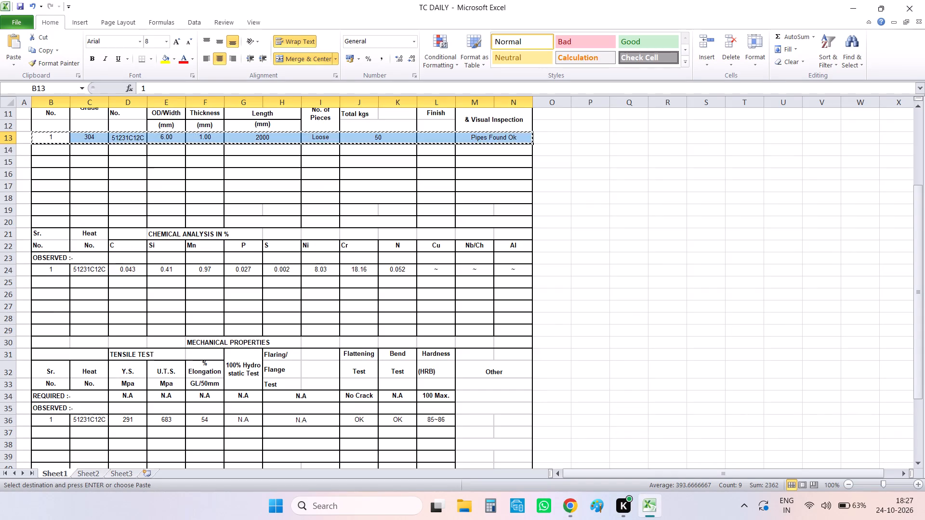
left_click(52, 272)
key("shift+Right")
key("shift+Right")
key("shift+Right")
key("shift+Right")
key("shift+Right")
key("shift+Right")
key("shift+Right")
key("shift+Right")
key("shift+Right")
key("shift+Right")
key("shift+Right")
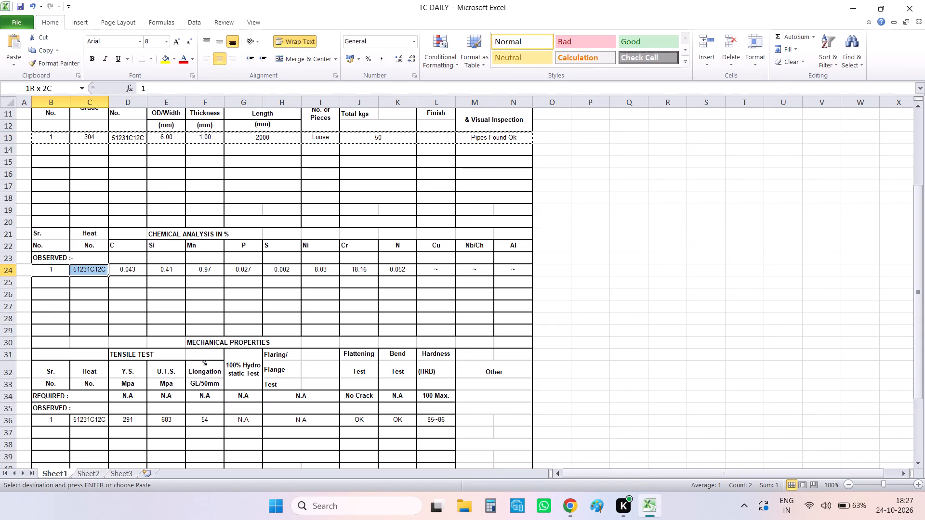
key("shift+Right")
key("ctrl+c")
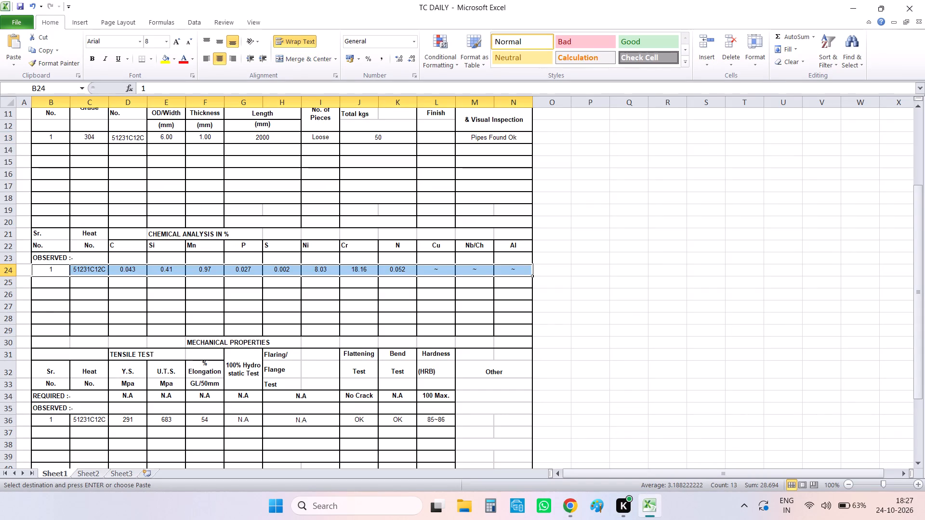
key("ctrl+c")
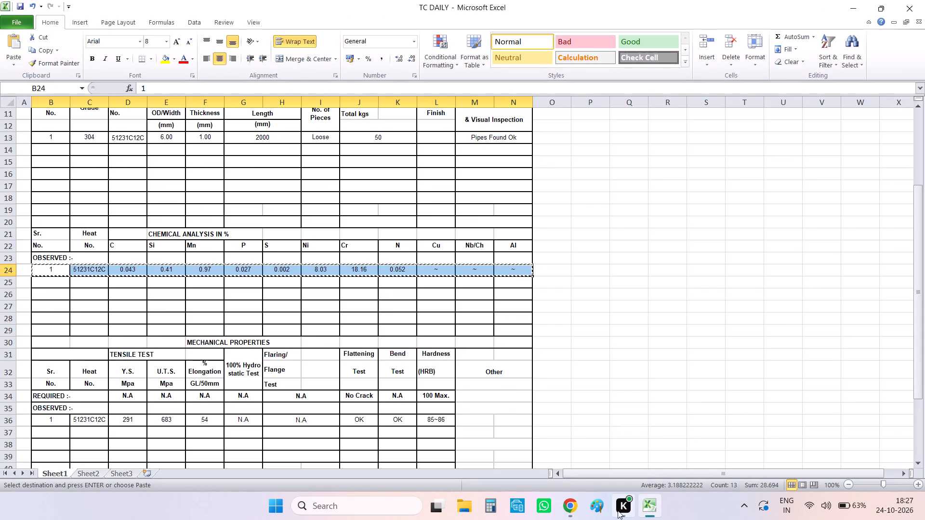
left_click(575, 506)
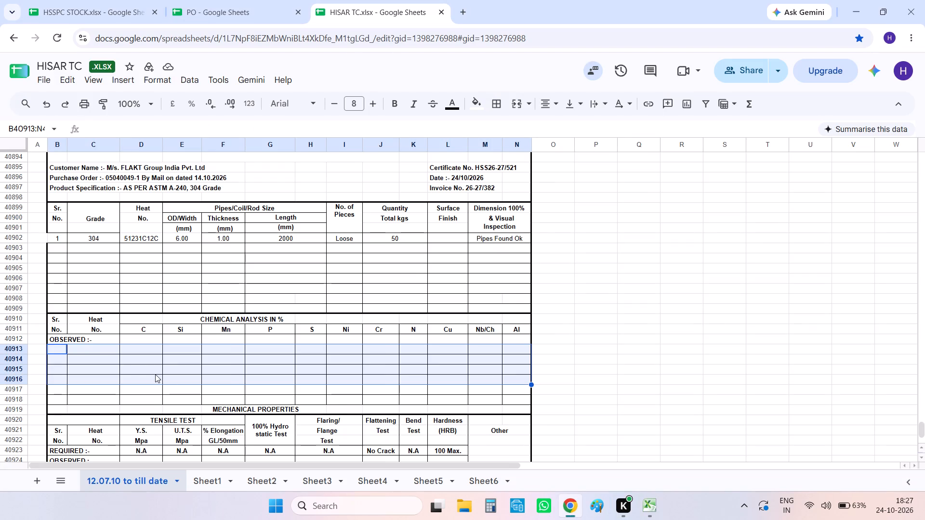
left_click(60, 349)
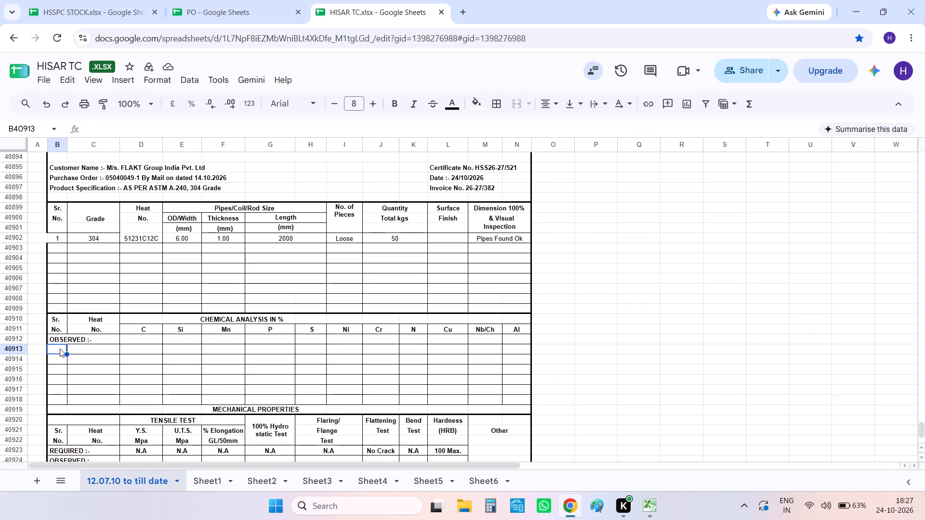
key("ctrl+v")
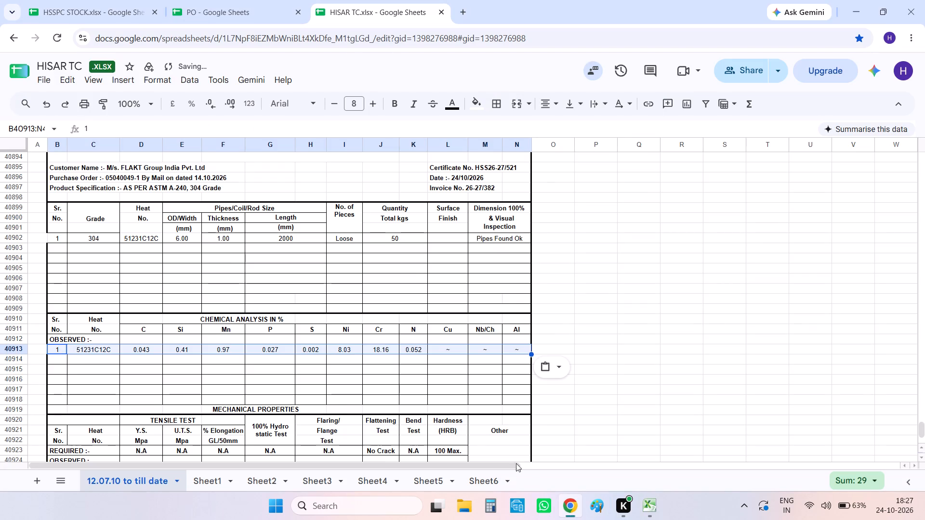
Copy the mechanical properties row for heat 51231C12C (B36 to L36) from TC DAILY over the first observed row at B40925 in HISAR TC.
left_click(650, 507)
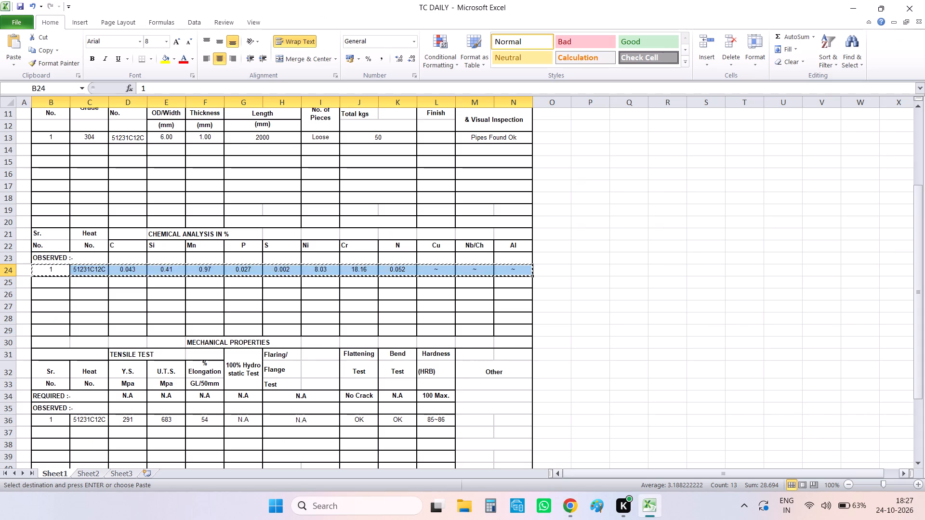
left_click(56, 423)
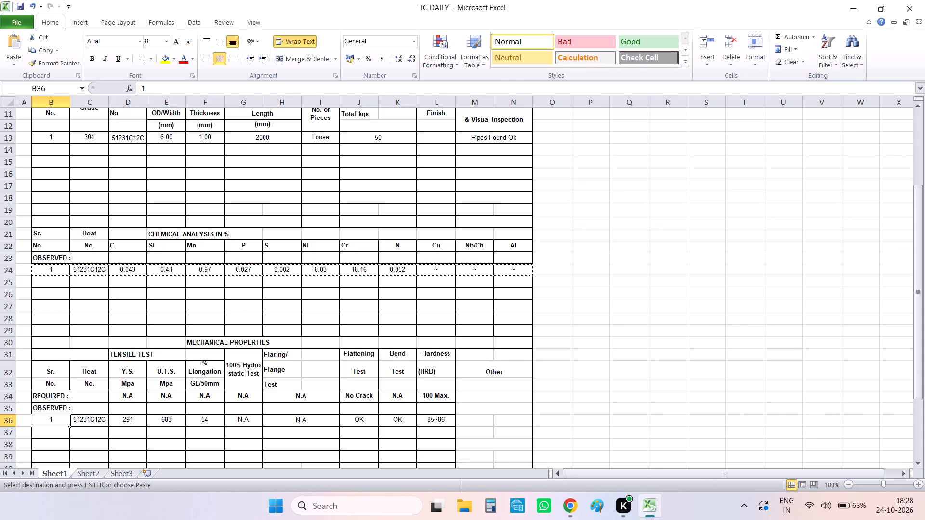
key("shift+Right")
key("shift+Right")
key("shift+Right")
key("shift+Right")
key("shift+Right")
key("shift+Right")
key("shift+Right")
key("shift+Right")
key("shift+Right")
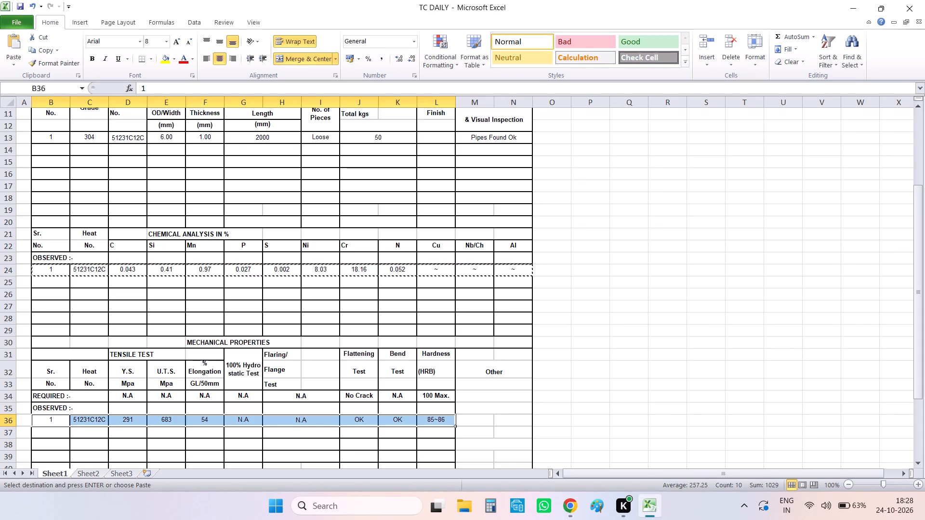
key("ctrl+c")
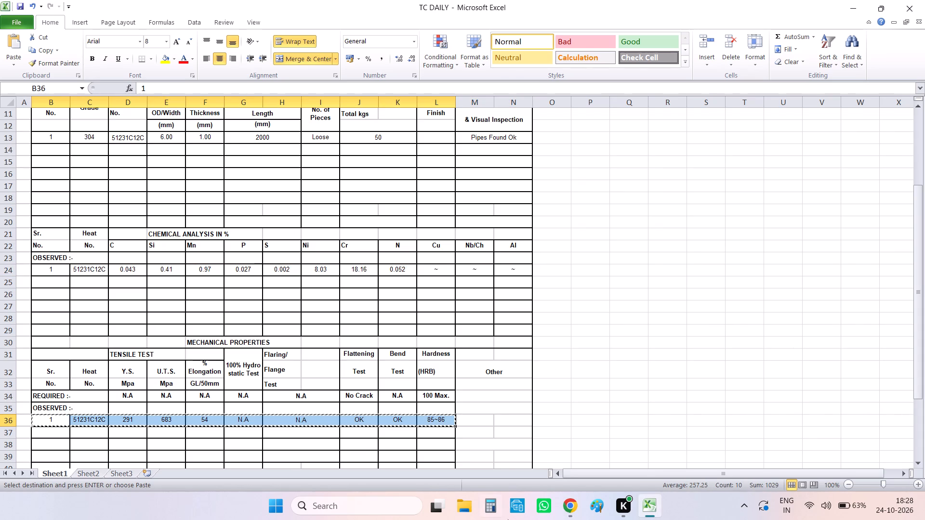
left_click(577, 507)
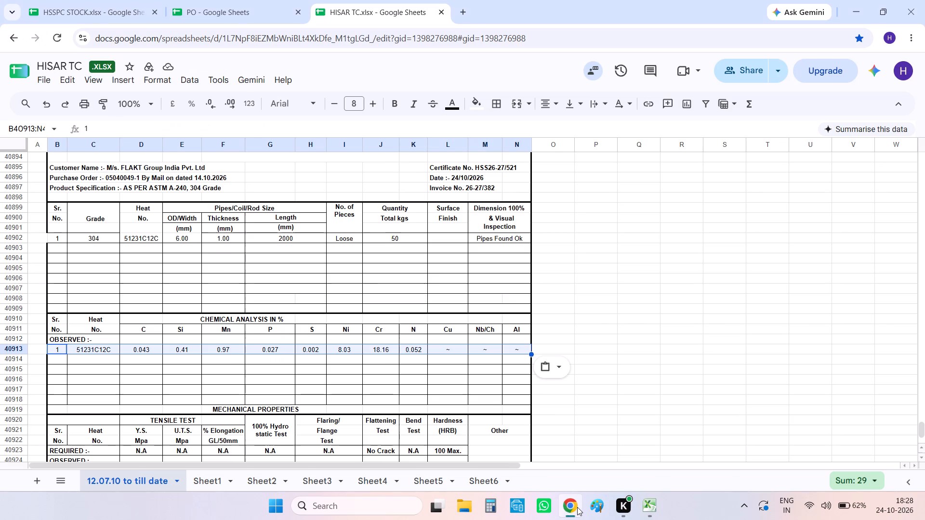
left_click(85, 454)
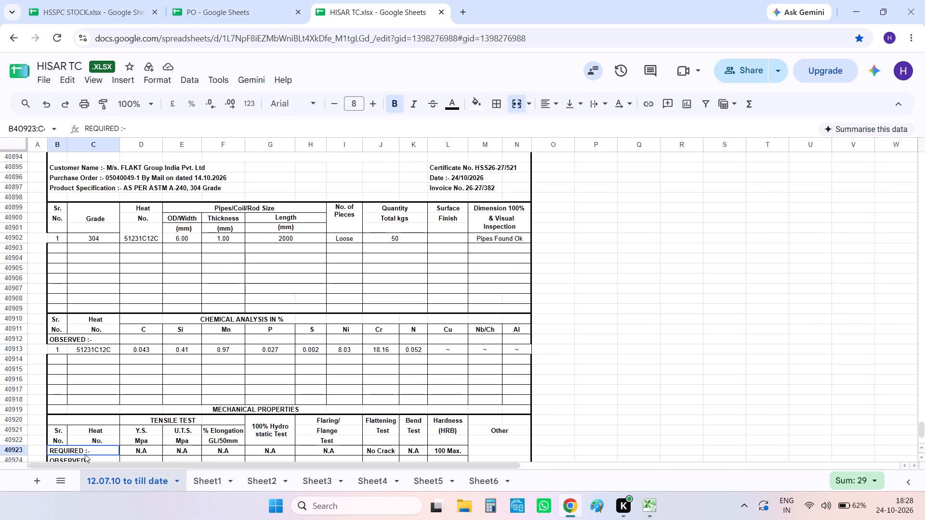
key("Down")
key("Down")
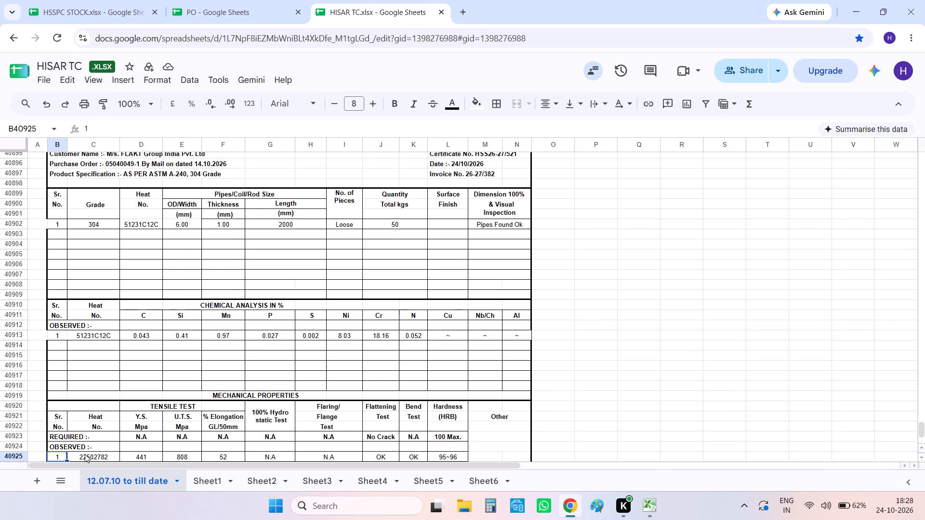
key("ctrl+v")
key("Down")
key("Down")
key("Down")
key("Down")
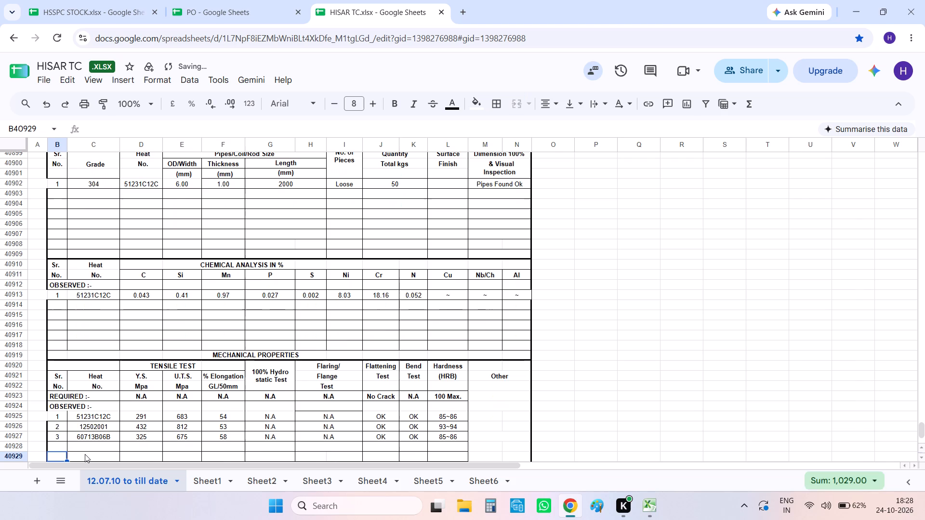
key("Down")
key("Down")
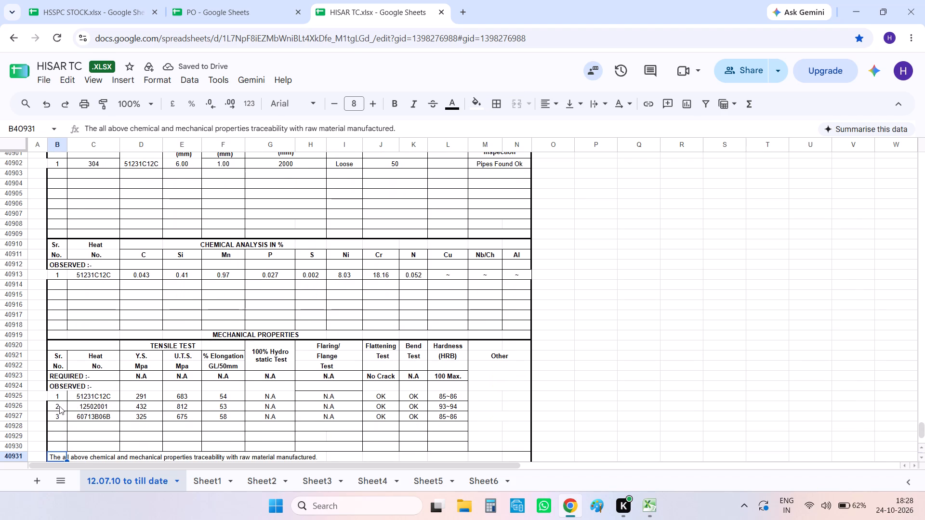
Clear the two leftover observed mechanical properties rows, B40926 to L40927, below the heat 51231C12C row.
left_click(58, 406)
key("shift+Down")
key("shift+Right")
key("shift+Right")
key("shift+Right")
key("shift+Right")
key("shift+Right")
key("shift+Right")
key("shift+Right")
key("shift+Right")
key("shift+Right")
key("shift+Right")
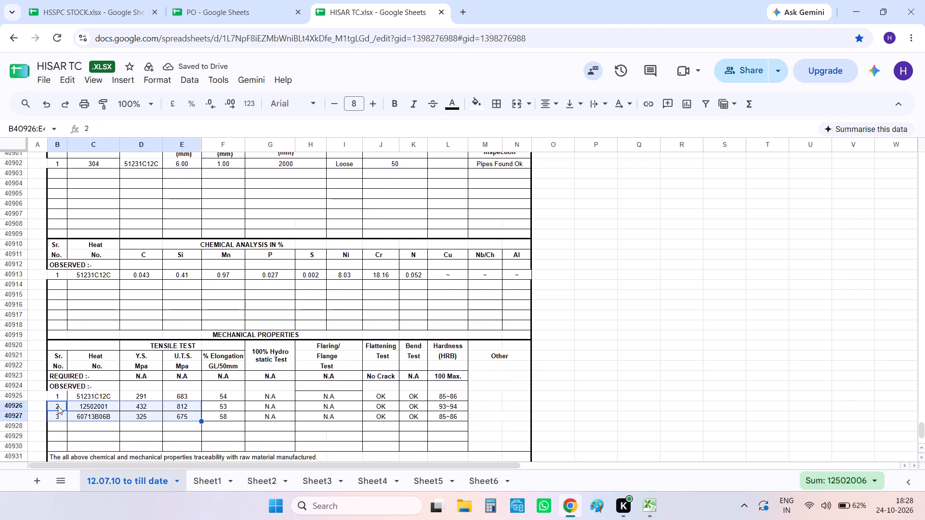
key("shift+Left")
key("Delete")
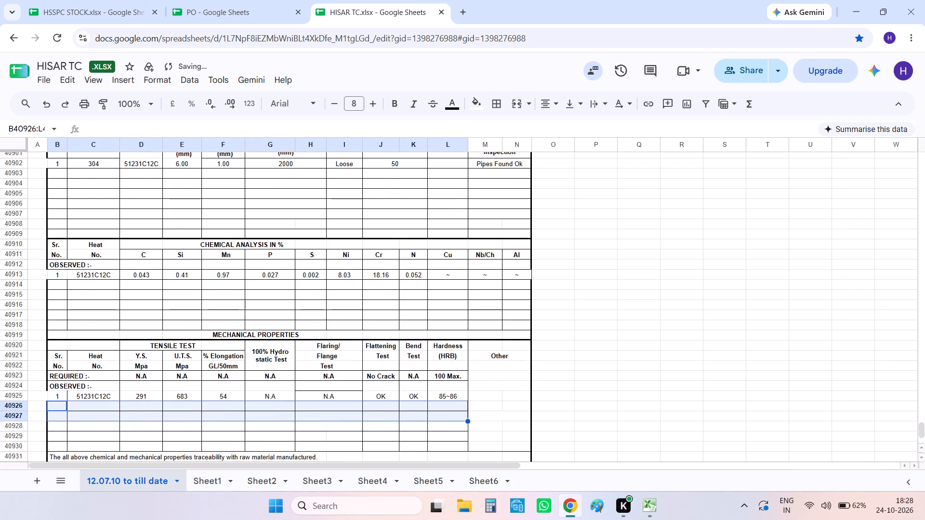
Apply a medium-thickness outer border around the whole Mill Test Certificate block, B40892 to N40936.
left_click(482, 445)
key("Down")
key("Down")
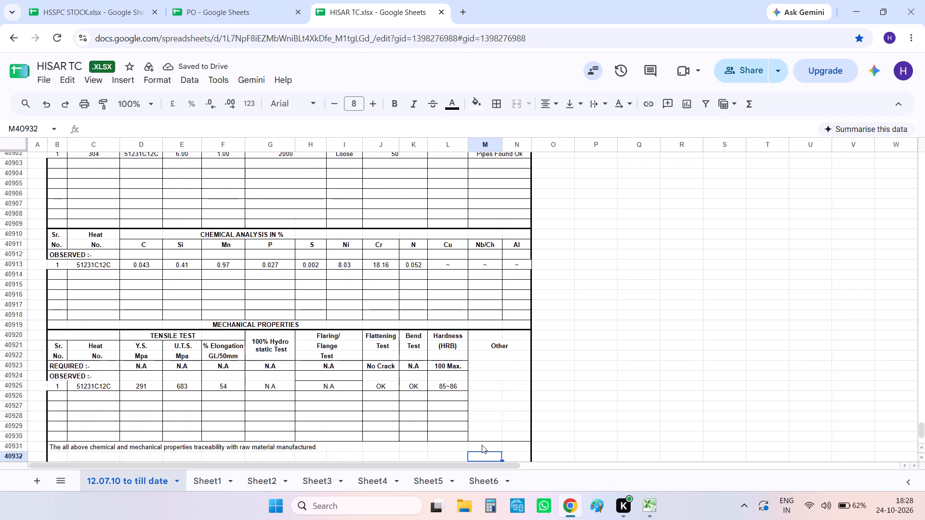
key("Down")
key("Down")
key("Down")
key("Down")
key("Down")
key("Up")
key("Right")
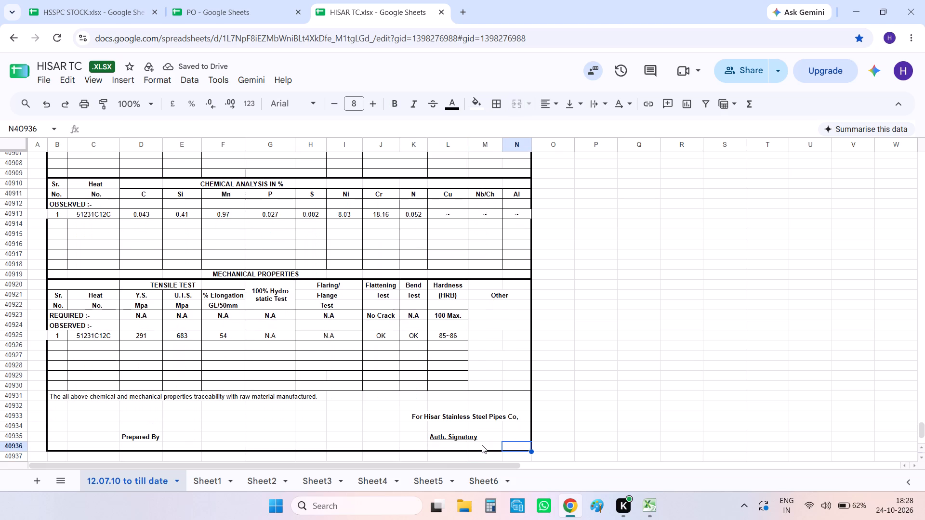
key("shift+Left")
key("shift+Left")
key("shift+Left")
key("shift+Left")
key("shift+Left")
key("shift+Left")
key("shift+Left")
key("shift+Left")
key("shift+Left")
key("shift+Left")
key("shift+Left")
key("shift+Left")
key("shift+Left")
key("shift+Left")
key("shift+Right")
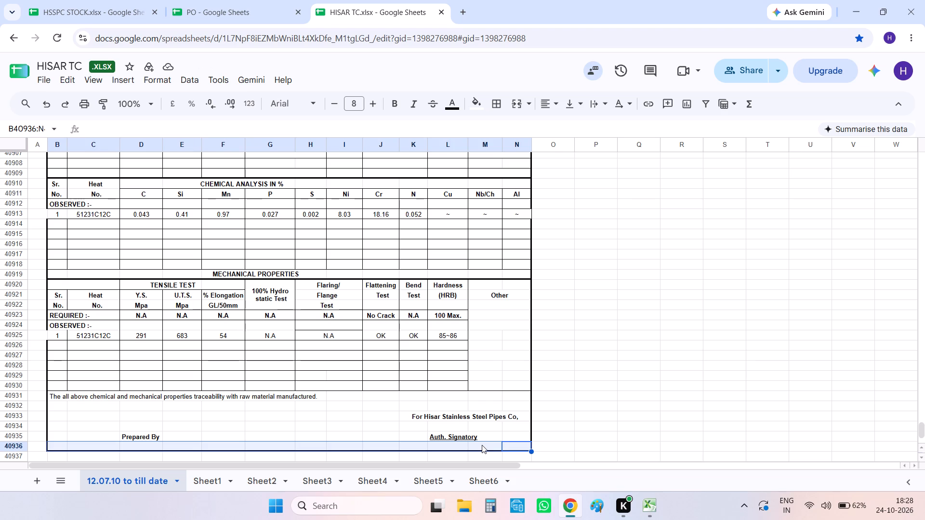
key("shift+Up")
key("shift+Up")
key("shift+Up")
key("shift+Up")
key("shift+Up")
key("shift+Up")
key("shift+Up")
key("shift+Up")
key("shift+Up")
key("shift+Up")
key("shift+Up")
key("shift+Up")
key("shift+Up")
key("shift+Up")
key("shift+Up")
key("shift+Up")
key("shift+Up")
key("shift+Up")
key("shift+Up")
key("shift+Up")
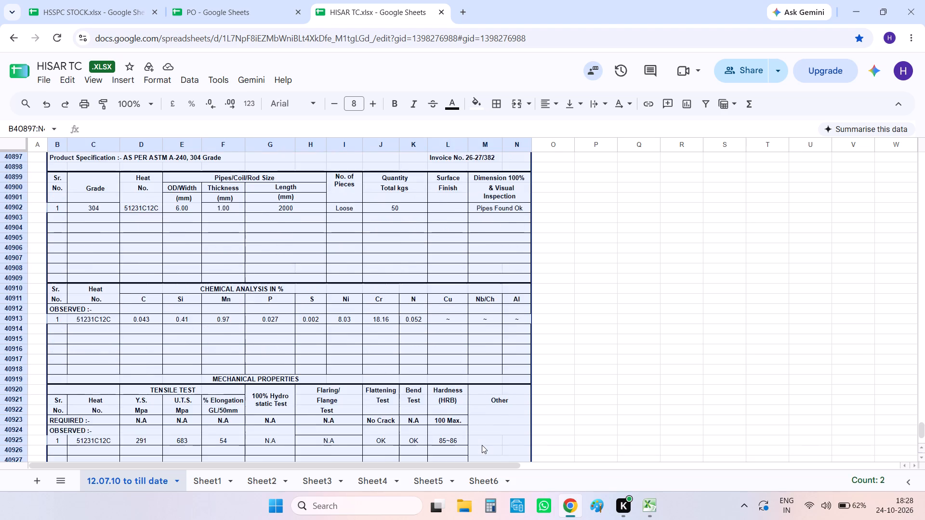
key("shift+Up")
key("shift+Up")
key("shift+Up")
key("shift+Up")
key("shift+Up")
key("shift+Up")
key("shift+Down")
key("shift+Down")
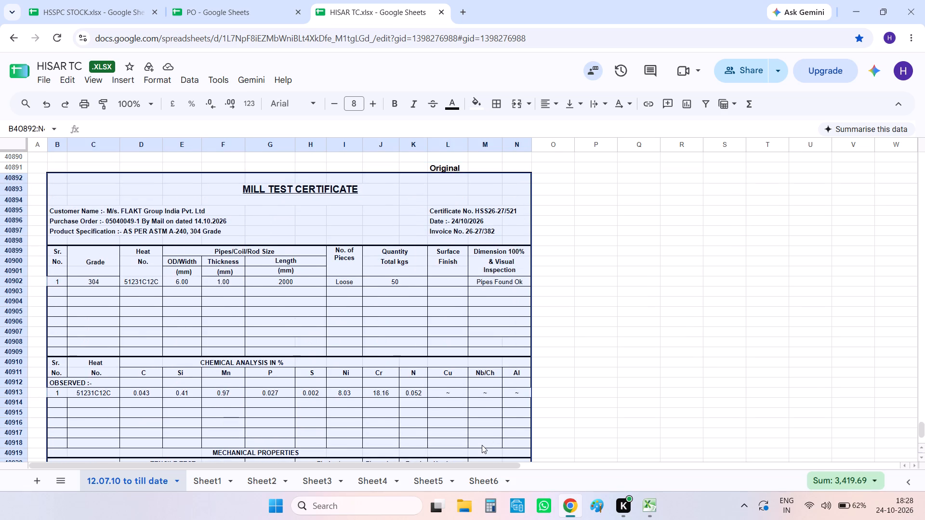
key("shift+Up")
key("shift+Up")
key("shift+Up")
key("shift+Down")
key("shift+Down")
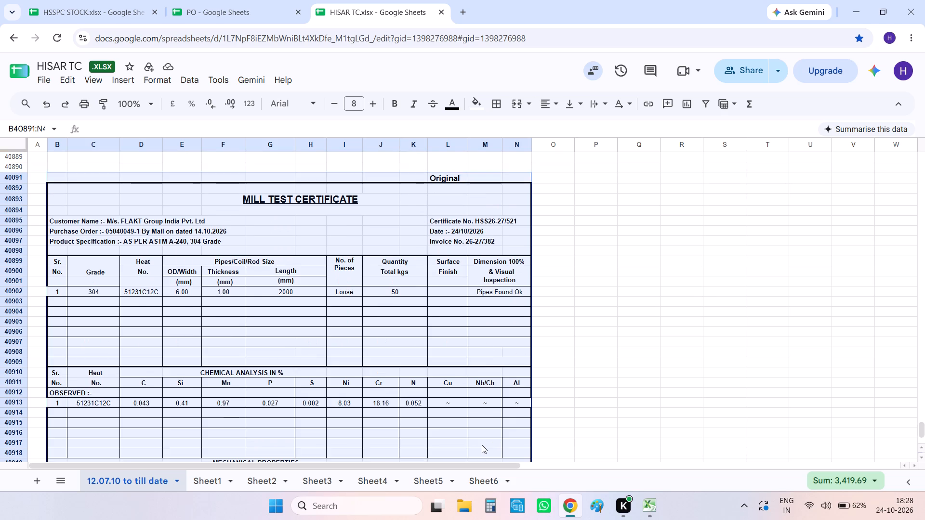
key("shift+Down")
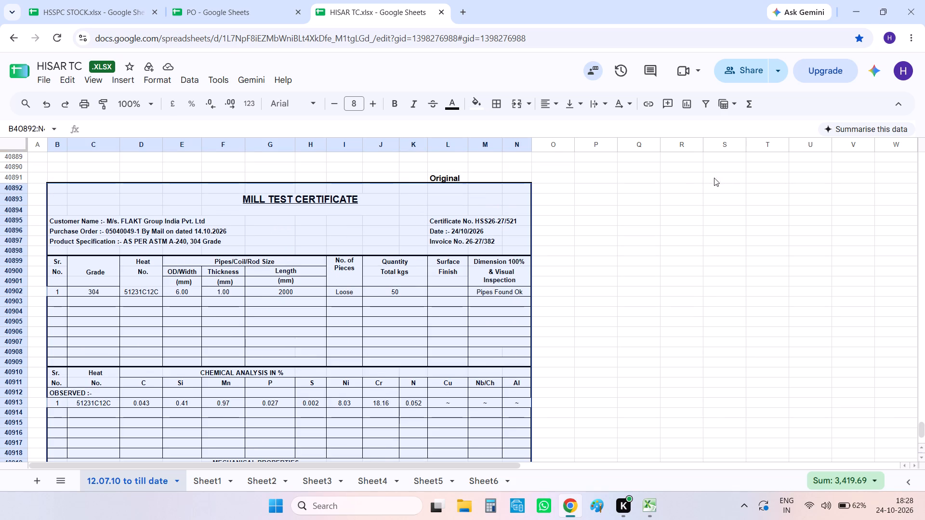
left_click(498, 105)
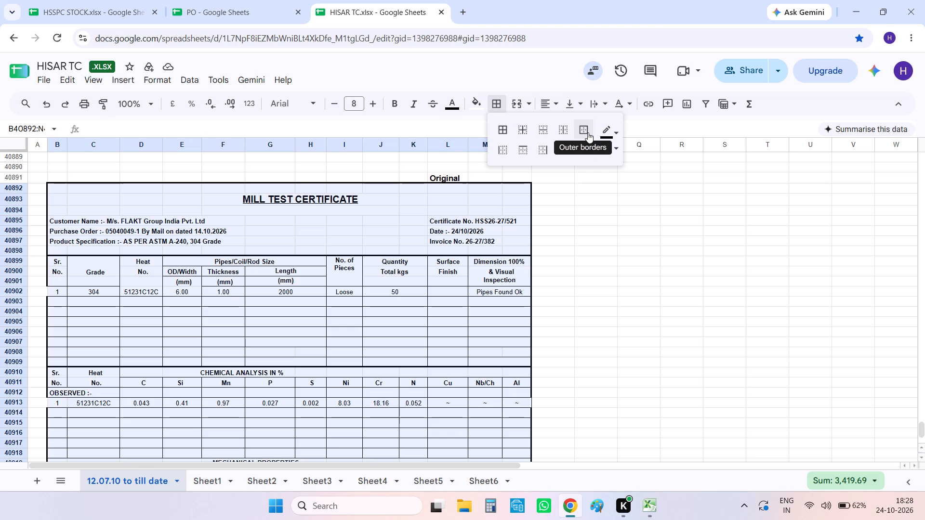
left_click(613, 144)
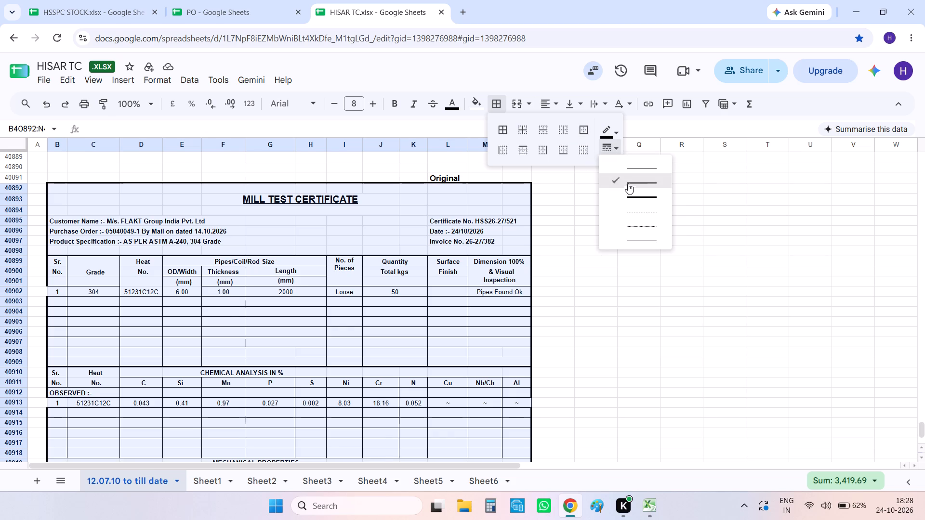
left_click(582, 135)
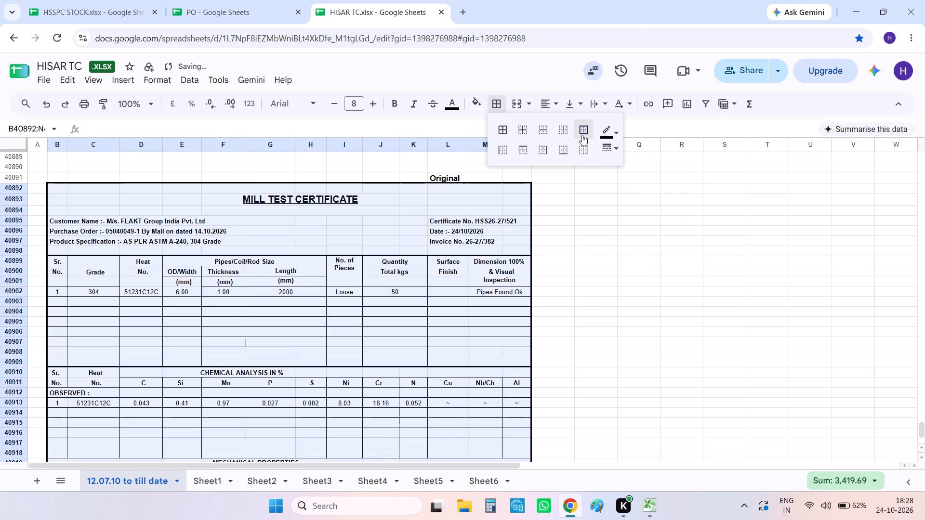
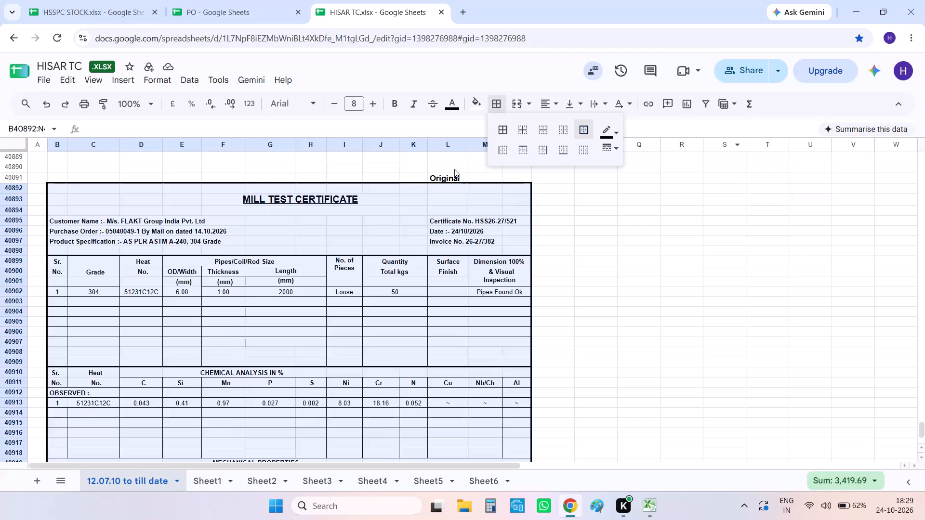
Shorten the size heading in E40899 of the certificate to "Pipes Size".
double_click(263, 263)
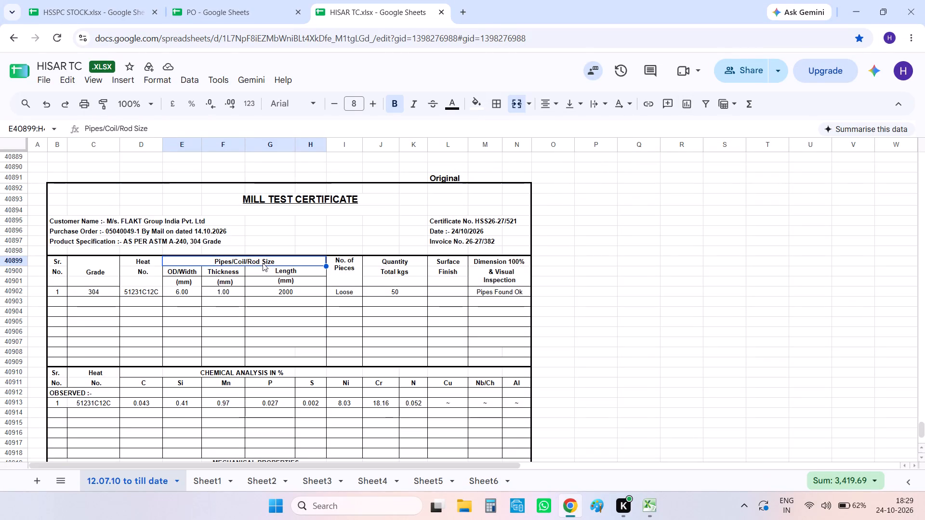
left_click(263, 263)
key("BackSpace")
key("BackSpace")
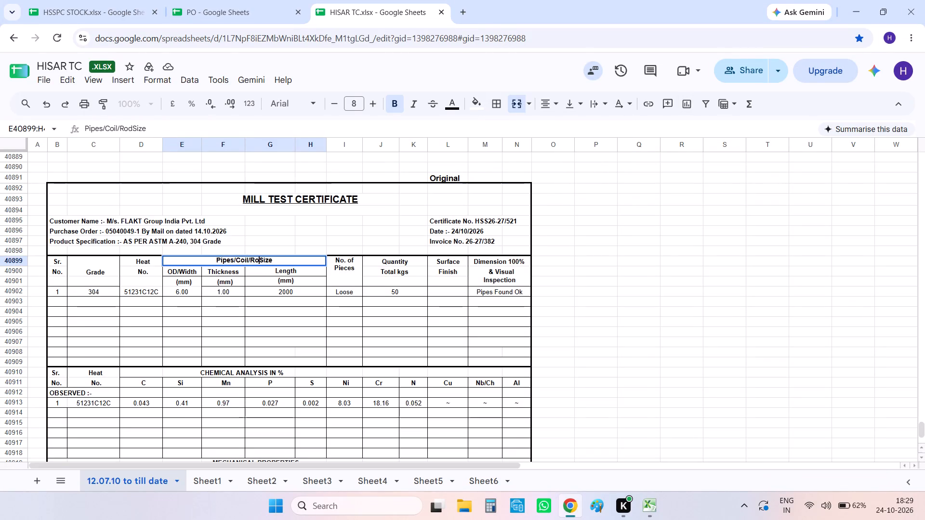
key("BackSpace")
key("BackSpace")
key("BackSpace")
key("BackSpace")
key("BackSpace")
key("BackSpace")
key("BackSpace")
key("BackSpace")
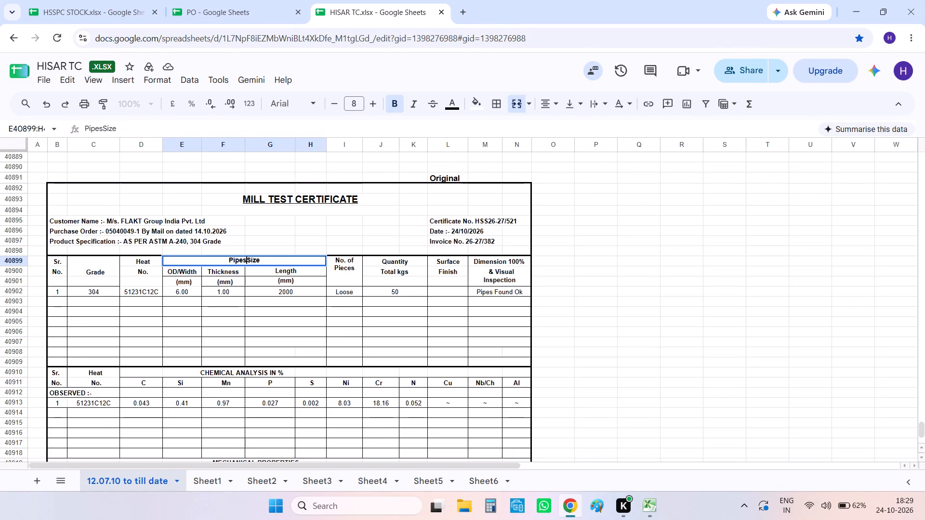
key("space")
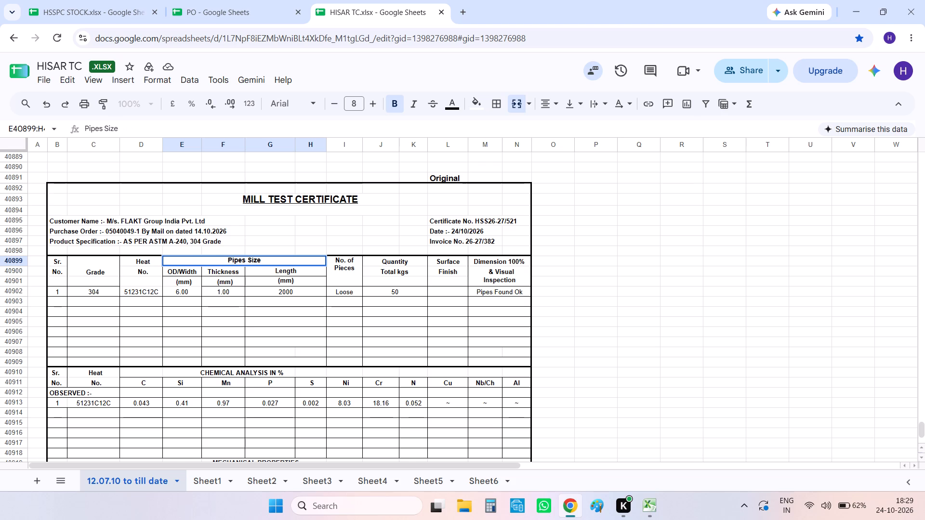
key("Return")
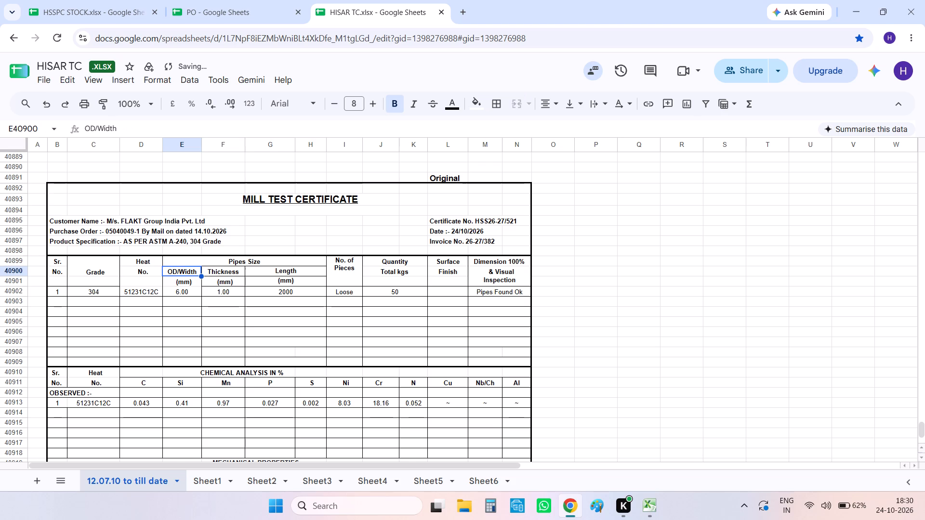
Shorten the heading in E40900 under Pipes Size to "OD".
left_click(132, 127)
key("BackSpace")
key("BackSpace")
key("BackSpace")
key("BackSpace")
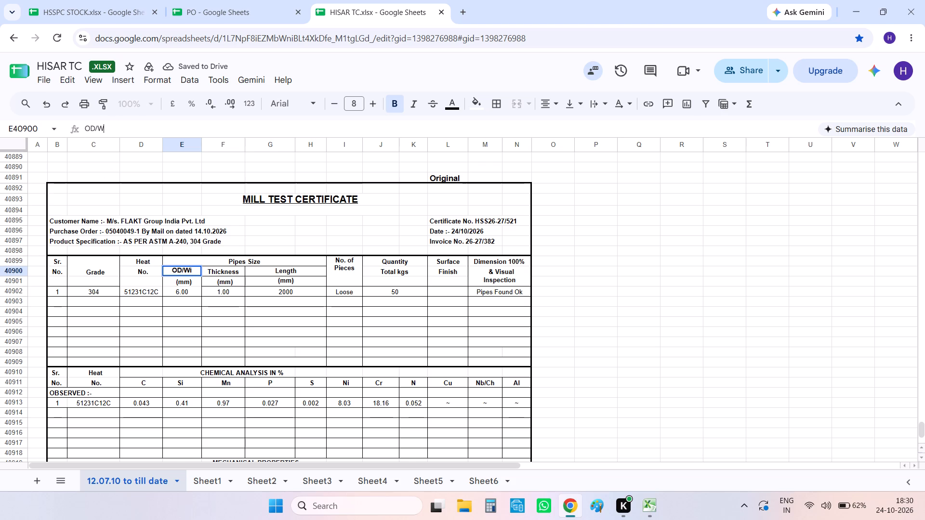
key("BackSpace")
key("BackSpace")
key("Return")
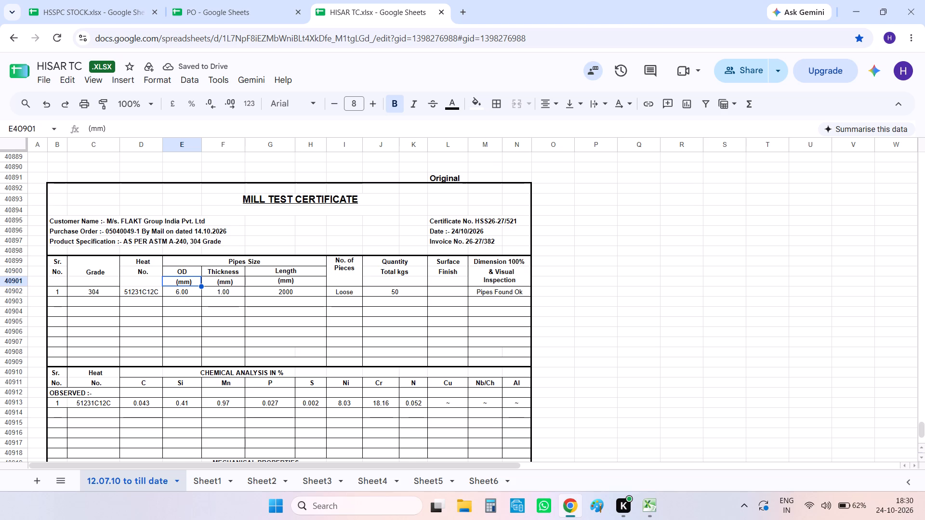
Copy the blank cell D40904 onto D40901, the empty cell below the Heat No. heading.
left_click(137, 286)
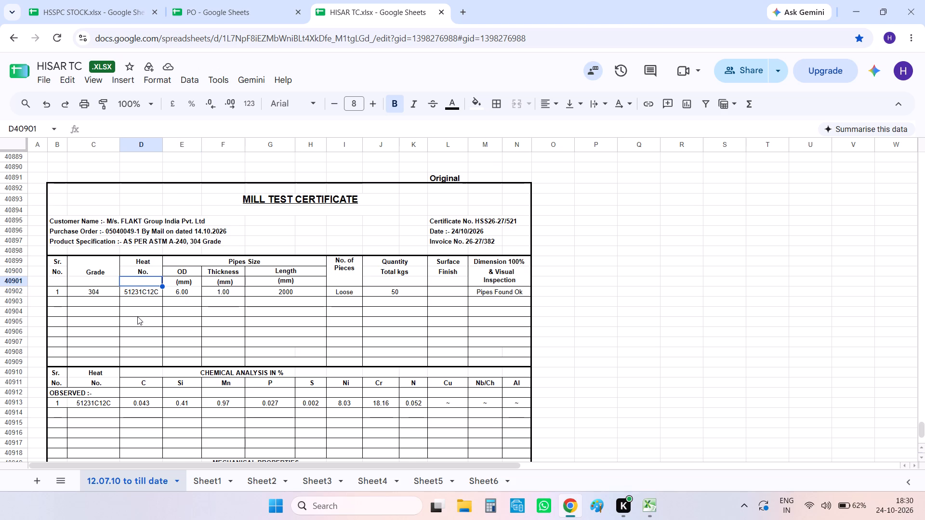
left_click(137, 316)
key("ctrl+c")
key("Up")
key("Up")
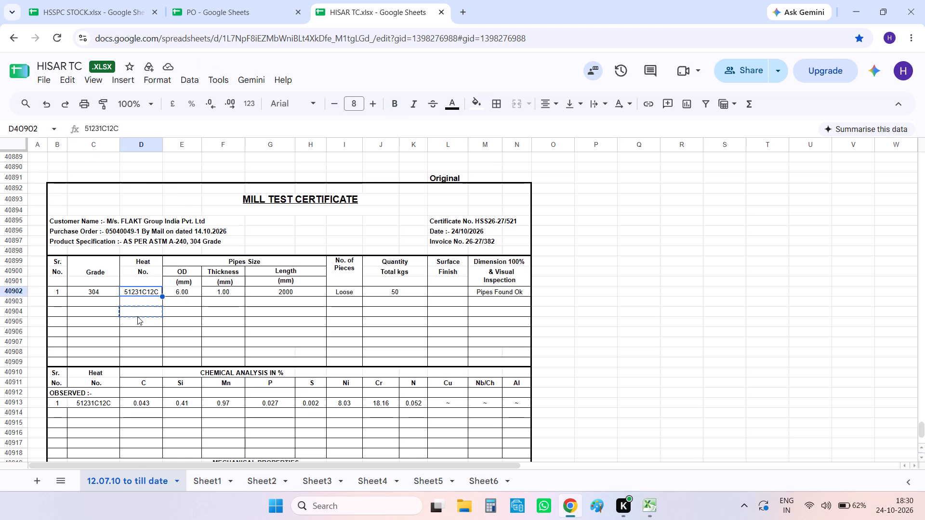
key("Up")
key("ctrl+v")
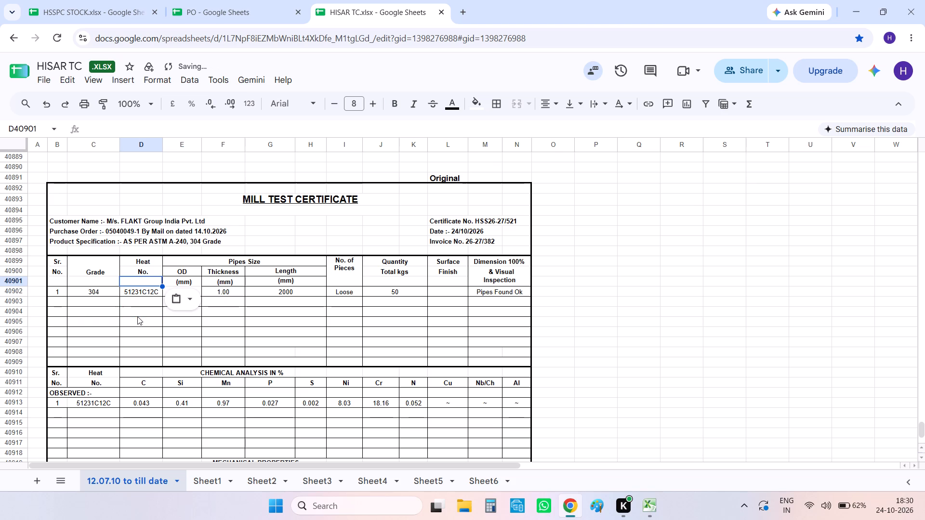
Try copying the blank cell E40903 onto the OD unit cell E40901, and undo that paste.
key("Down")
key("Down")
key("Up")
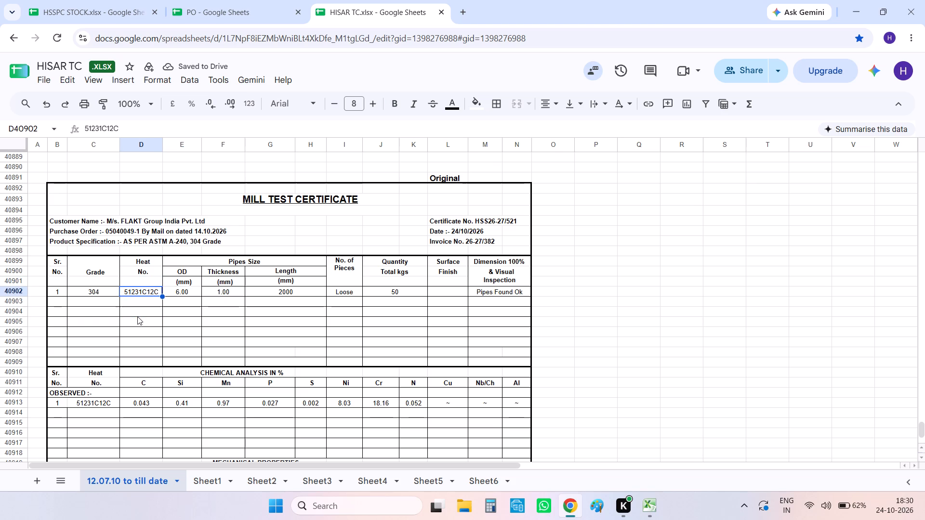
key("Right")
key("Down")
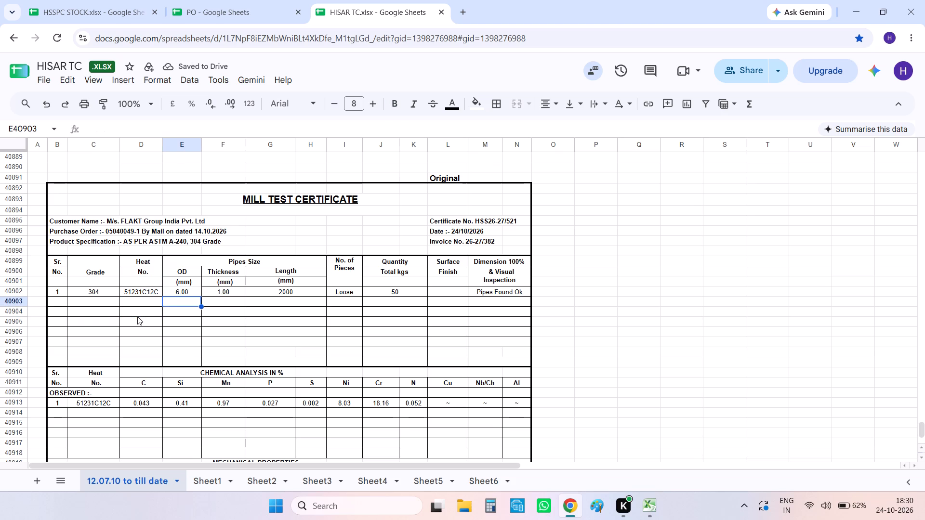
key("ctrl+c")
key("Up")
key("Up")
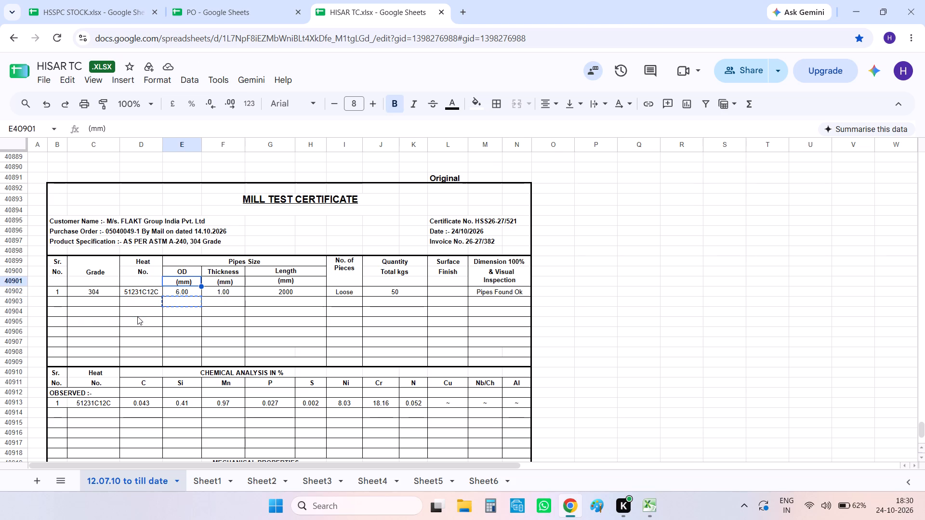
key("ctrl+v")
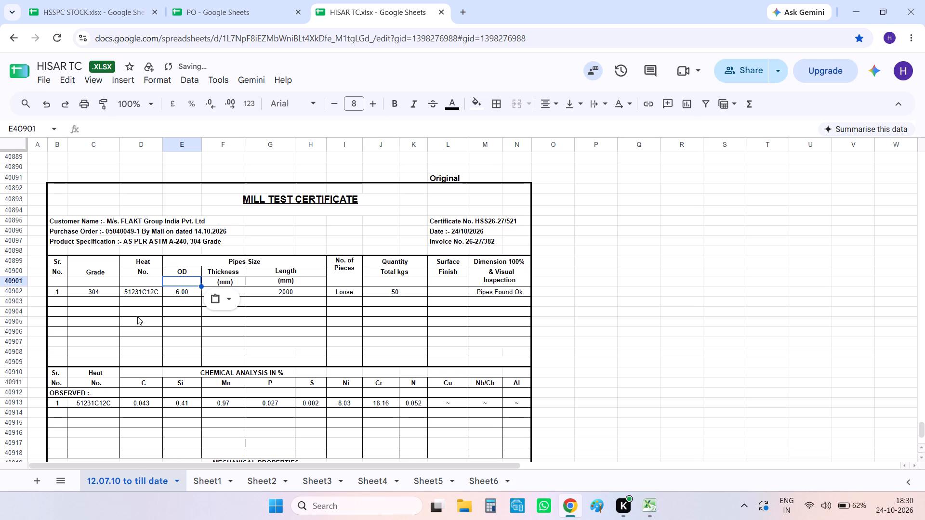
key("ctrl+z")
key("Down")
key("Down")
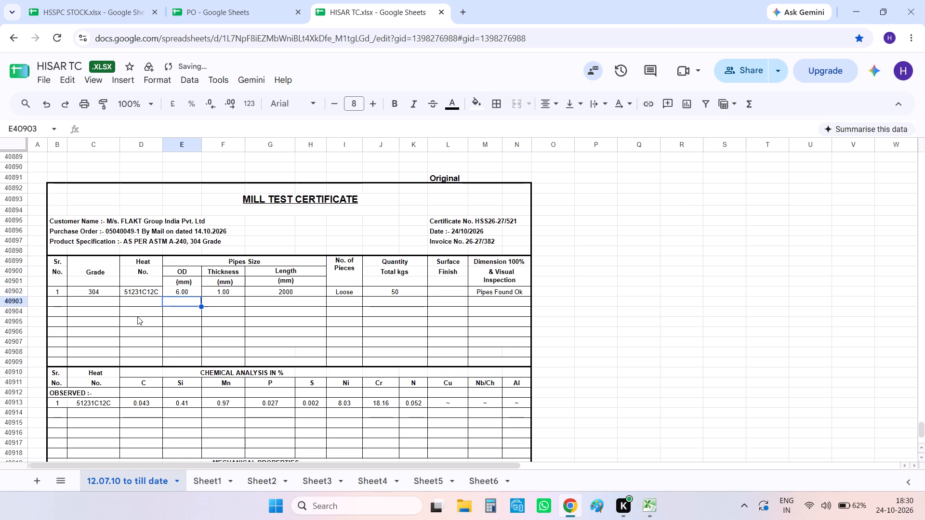
Apply thin borders on all sides of the OD value cell E40902.
key("Up")
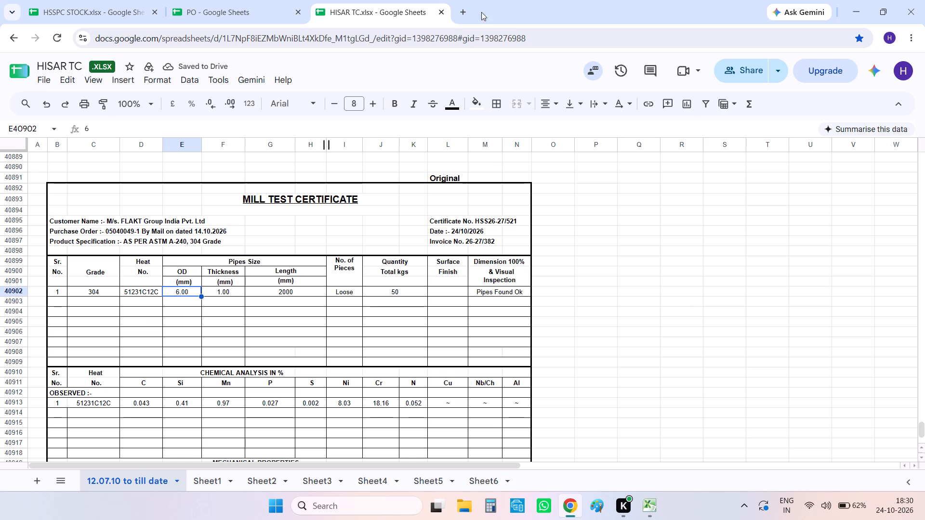
left_click(495, 96)
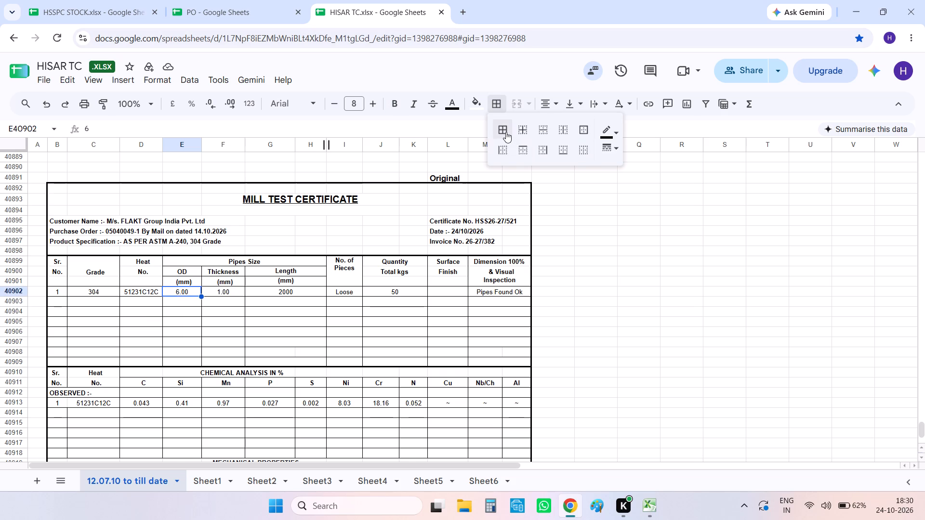
left_click(506, 132)
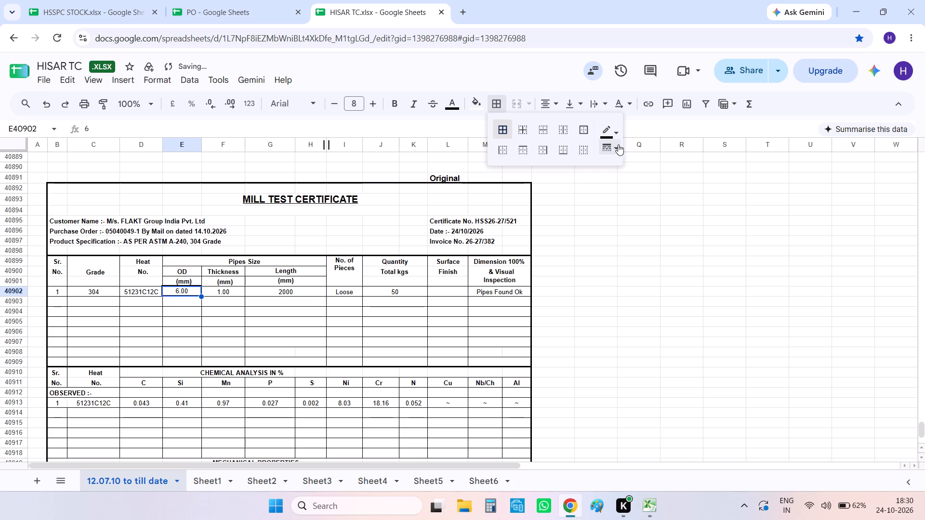
left_click(617, 148)
left_click(619, 167)
left_click(634, 281)
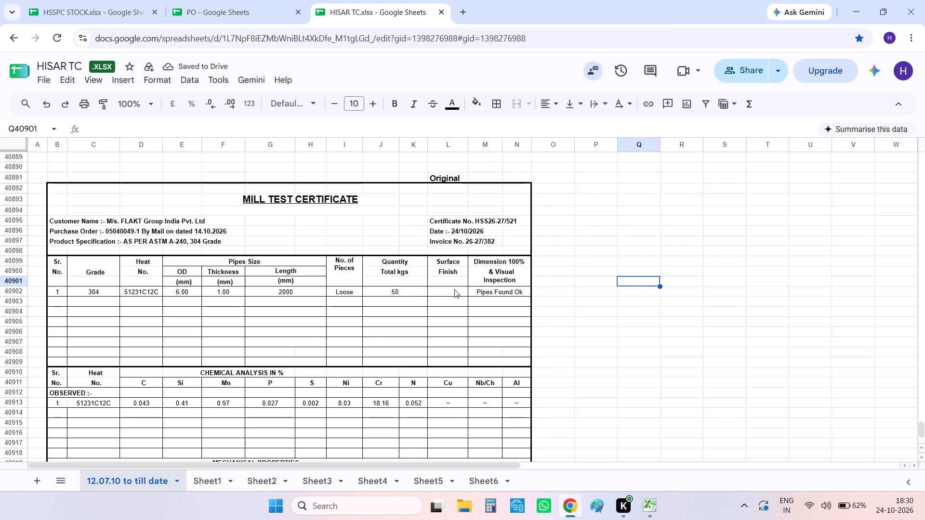
Enter B.A as the surface finish for item 1 in L40902.
left_click(447, 295)
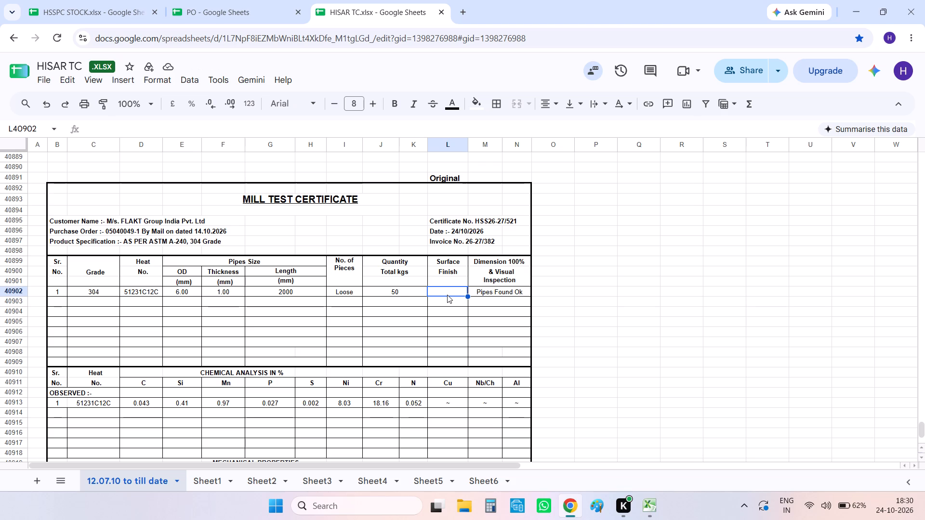
key("b")
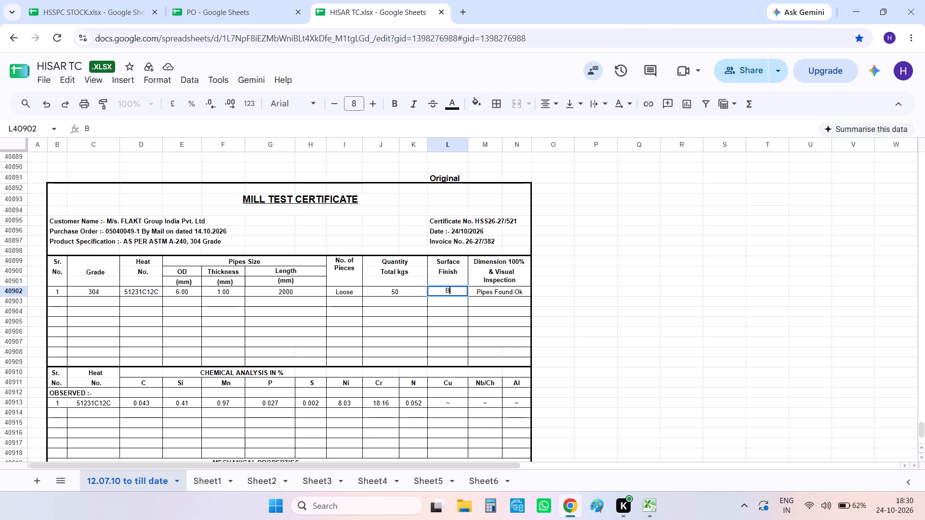
type(".A")
key("Return")
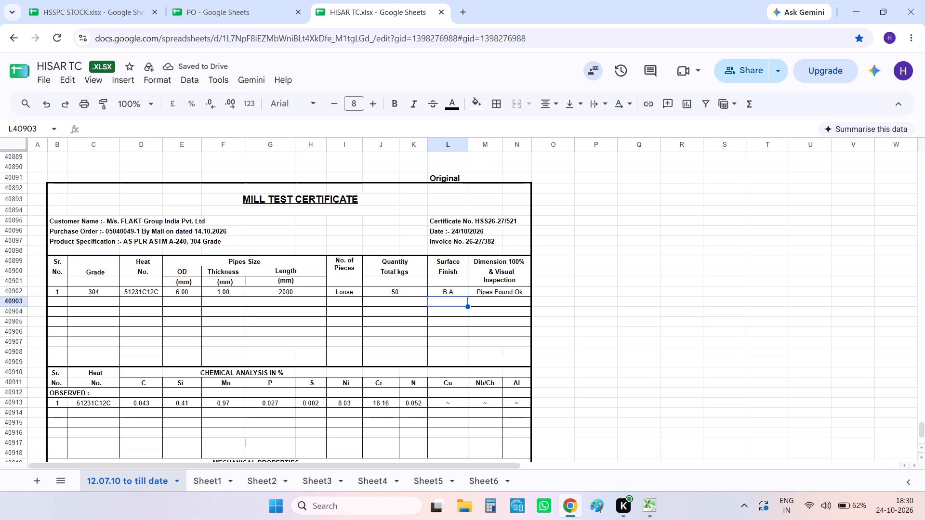
Review the certificate's chemical analysis and mechanical properties sections down to the observed test rows.
left_click(348, 416)
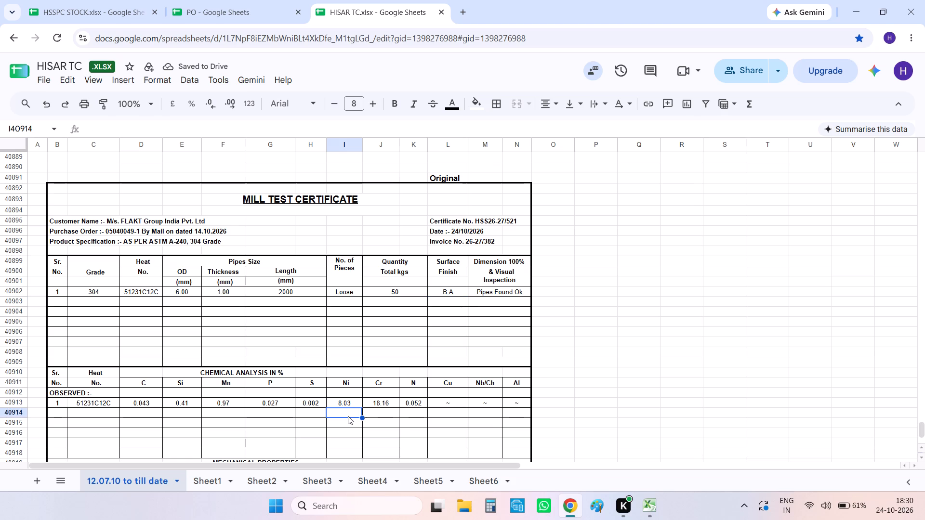
key("Down")
key("Down")
key("Down")
key("Down")
key("Down")
key("Down")
key("Down")
key("Down")
key("Down")
key("Down")
key("Down")
key("Down")
key("Down")
key("Down")
key("Left")
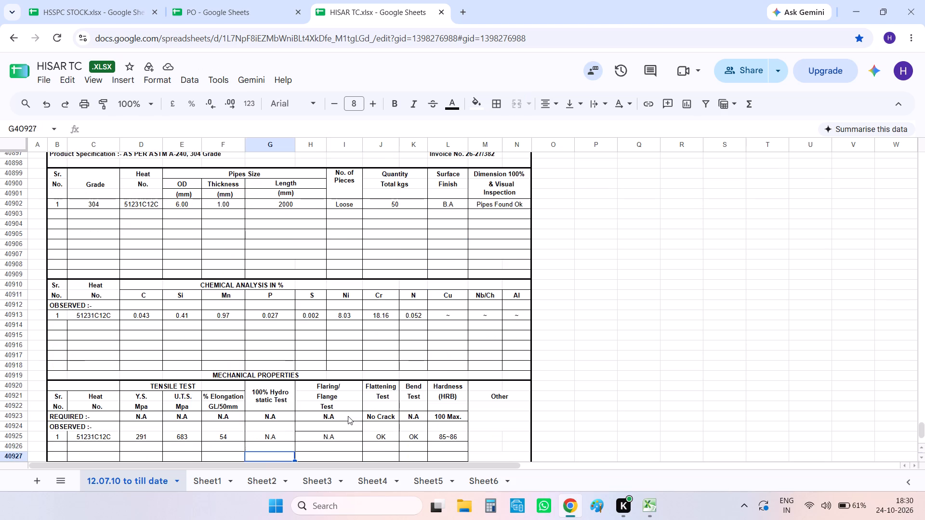
key("Up")
key("Up")
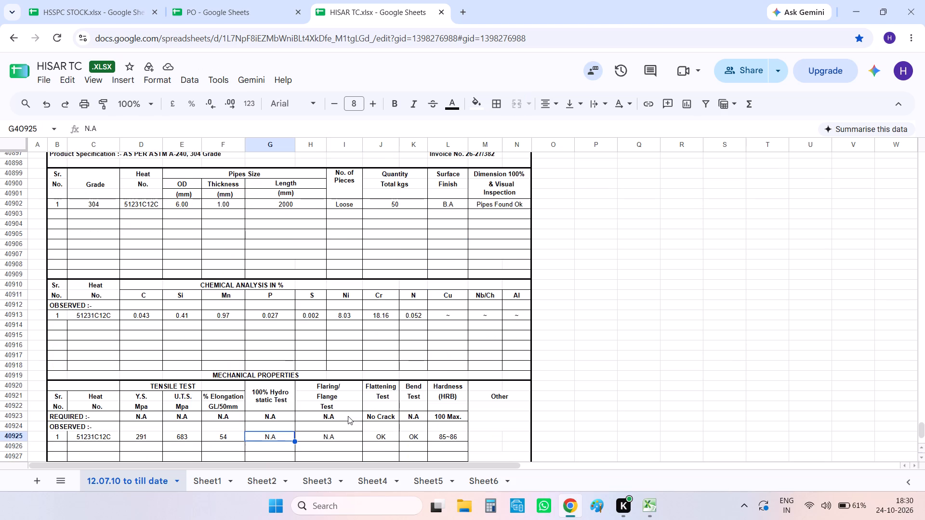
Apply thin borders on all sides of every cell in the observed mechanical test row, B40925:L40925.
key("Left")
key("Left")
key("Left")
key("Left")
key("Left")
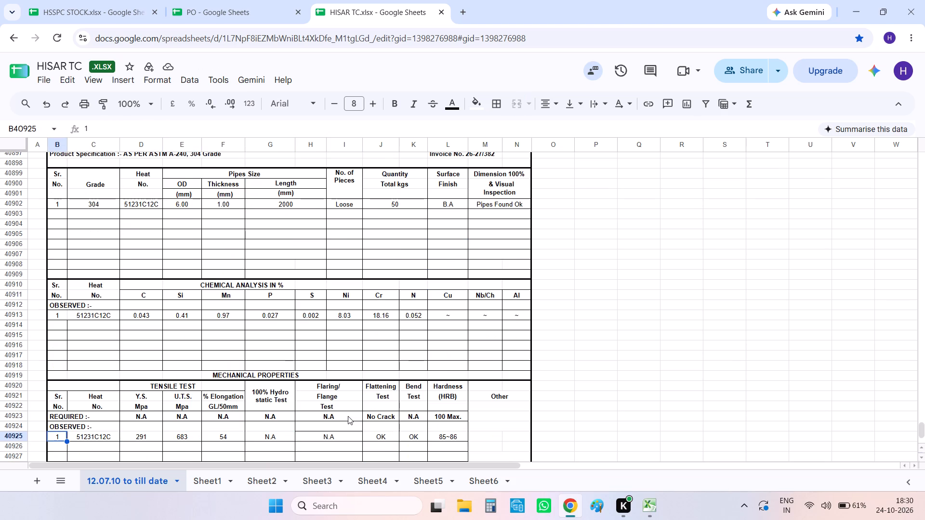
key("shift+Right")
key("shift+Right")
key("shift+Right")
key("shift+Right")
key("shift+Right")
key("shift+Right")
key("shift+Right")
key("shift+Right")
key("shift+Right")
key("shift+Right")
key("shift+Right")
key("shift+Left")
key("shift+Left")
key("shift+Left")
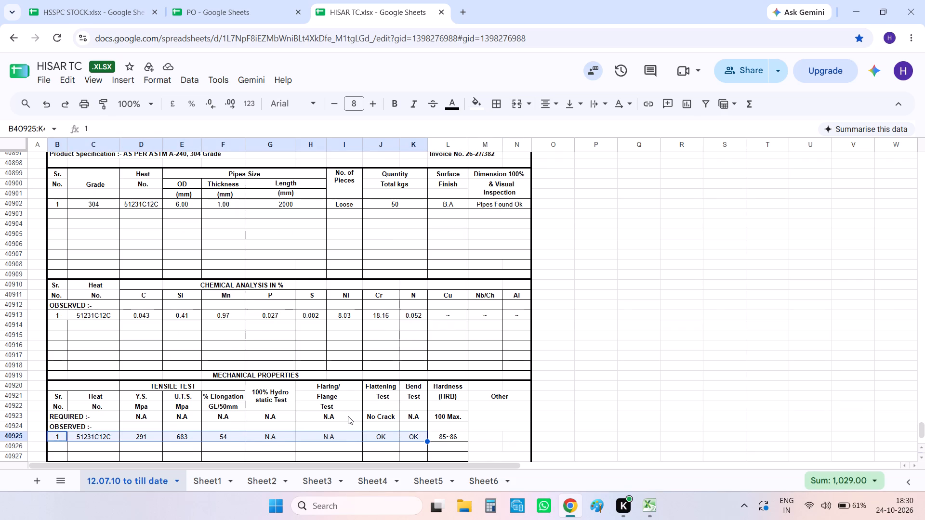
key("shift+Right")
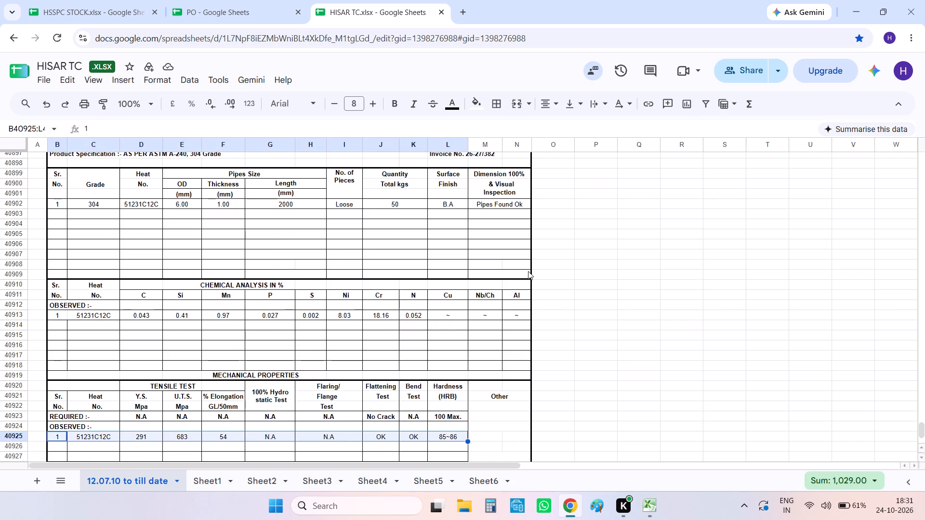
left_click_drag(494, 94, 498, 128)
left_click(498, 128)
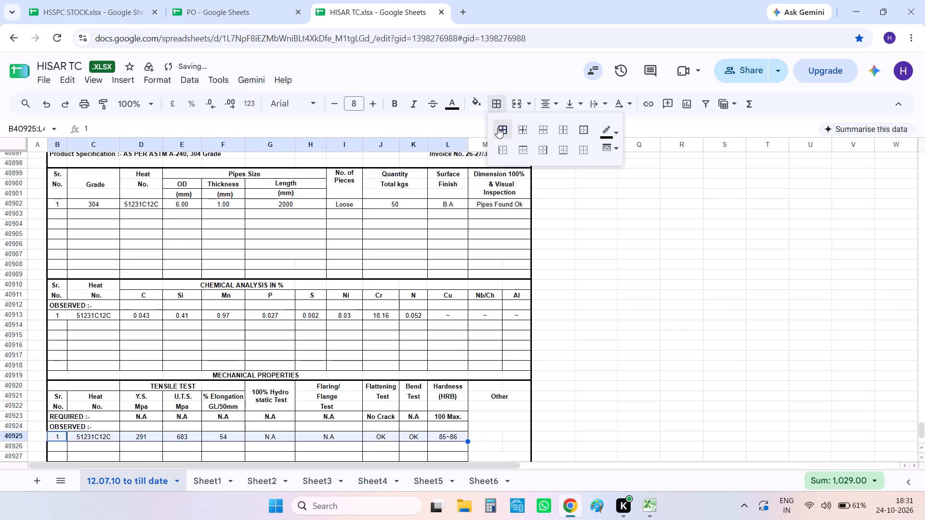
left_click(277, 347)
Apply a medium solid outer border around the whole mill test certificate, range B40892:N40936.
key("Right")
key("Right")
key("Right")
key("Right")
key("Right")
key("Right")
key("Right")
key("Right")
key("Right")
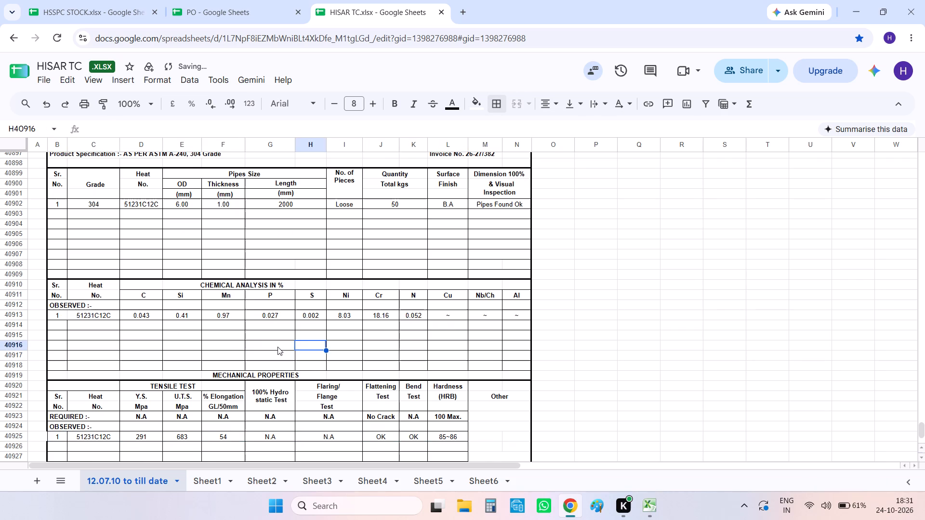
key("Down")
key("Down")
key("Down")
key("Down")
key("Down")
key("Down")
key("Down")
key("Down")
key("Down")
key("Down")
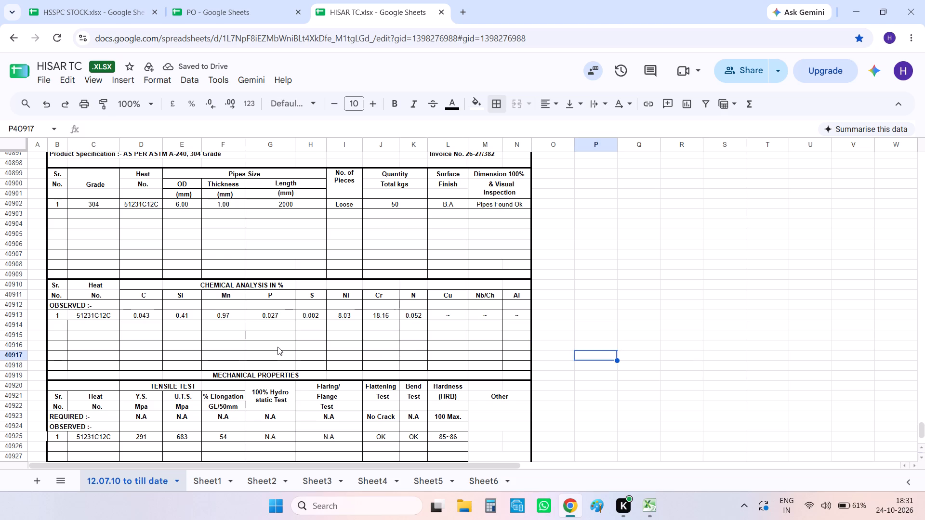
key("Down")
key("Down")
key("Down")
key("Down")
key("Down")
key("Down")
key("Down")
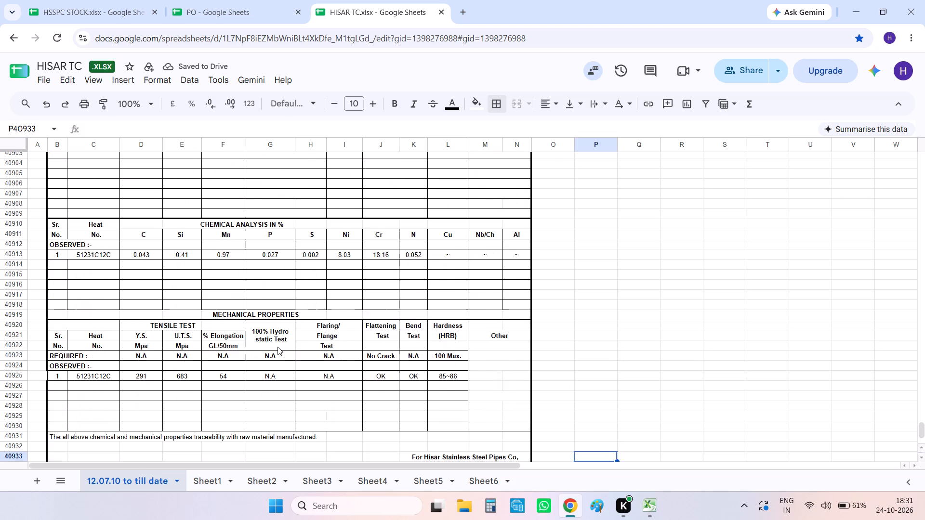
key("Down")
key("Down")
key("Left")
key("Left")
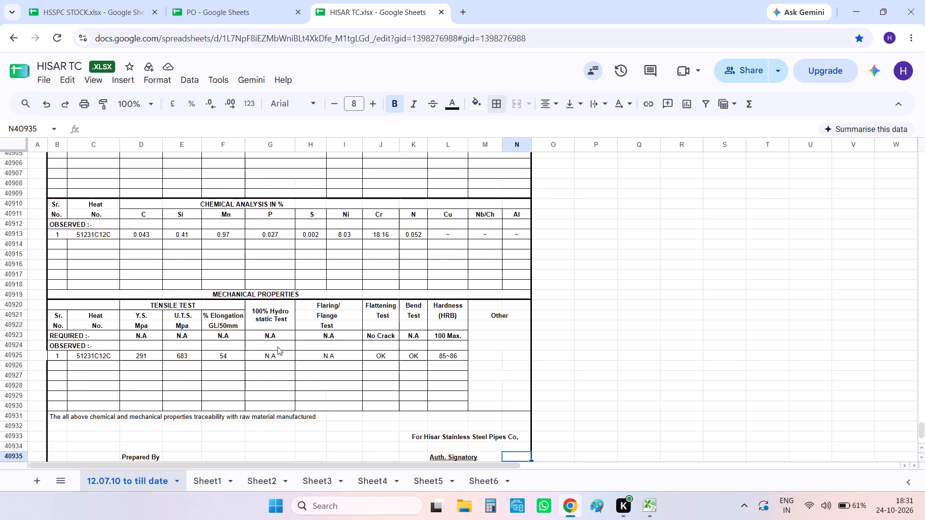
key("shift+Left")
key("shift+Left")
key("shift+Left")
key("shift+Left")
key("shift+Left")
key("shift+Left")
key("shift+Left")
key("shift+Left")
key("shift+Left")
key("shift+Left")
key("shift+Left")
key("shift+Left")
key("shift+Left")
key("shift+Left")
key("shift+Down")
key("shift+Down")
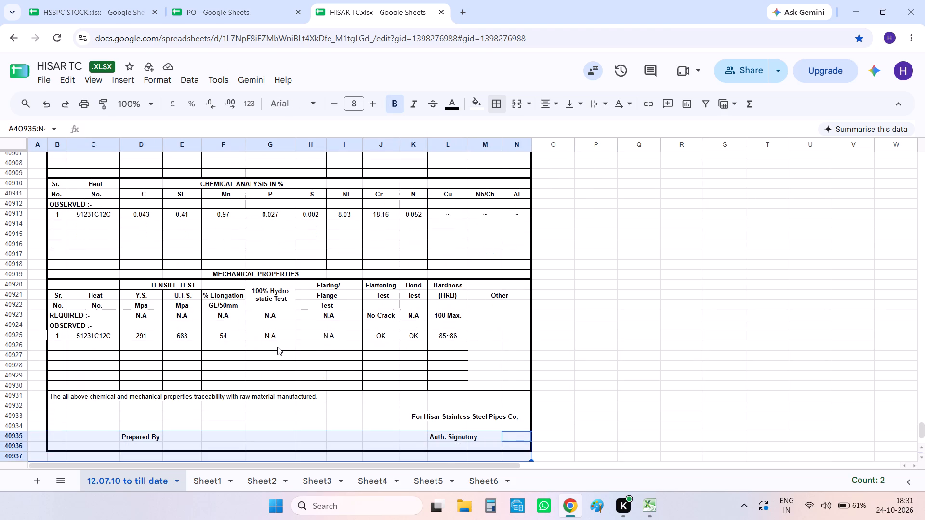
key("shift+Right")
key("shift+Up")
key("shift+Up")
key("shift+Up")
key("shift+Down")
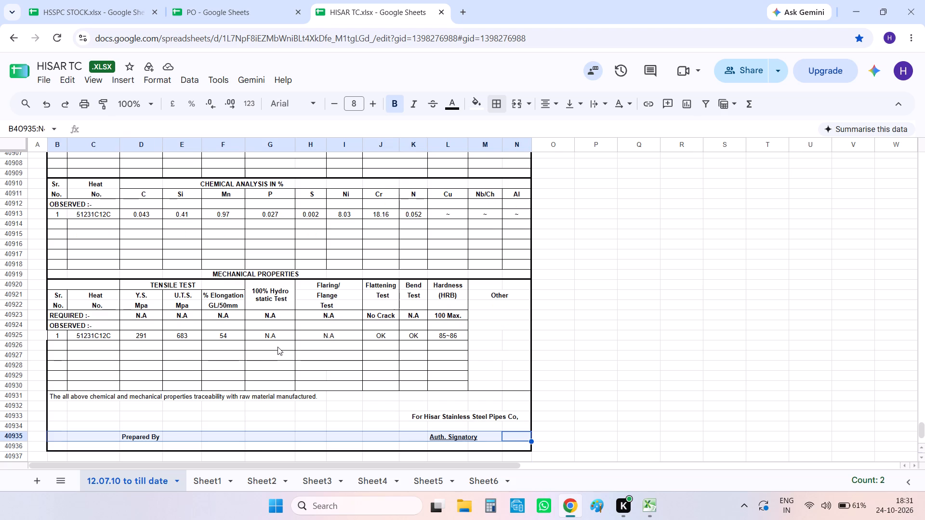
key("Down")
key("Down")
key("Up")
key("shift+Left")
key("shift+Left")
key("shift+Left")
key("shift+Left")
key("shift+Left")
key("shift+Left")
key("shift+Left")
key("shift+Left")
key("shift+Left")
key("shift+Left")
key("shift+Left")
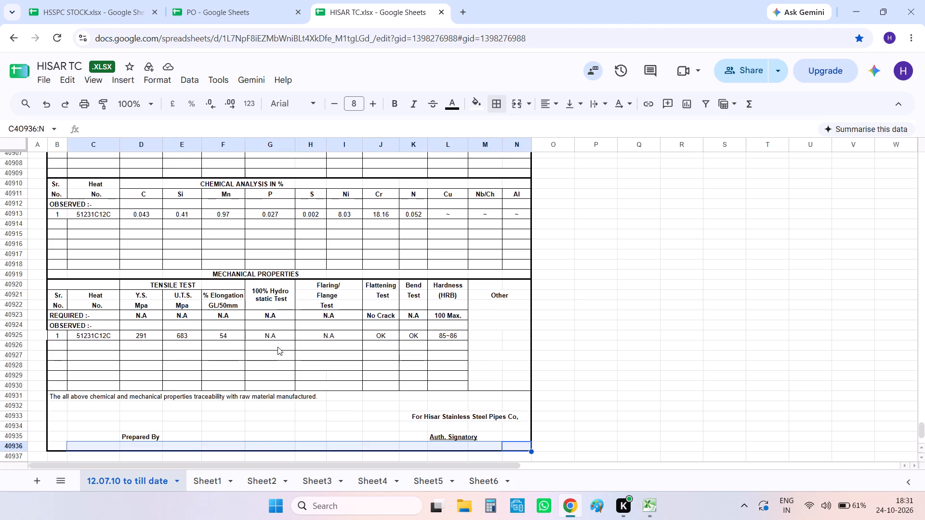
key("shift+Left")
key("shift+Up")
key("shift+Up")
key("shift+Up")
key("shift+Up")
key("shift+Up")
key("shift+Up")
key("shift+Up")
key("shift+Up")
key("shift+Up")
key("shift+Up")
key("shift+Up")
key("shift+Up")
key("shift+Up")
key("shift+Up")
key("shift+Up")
key("shift+Up")
key("shift+Up")
key("shift+Up")
key("shift+Up")
key("shift+Up")
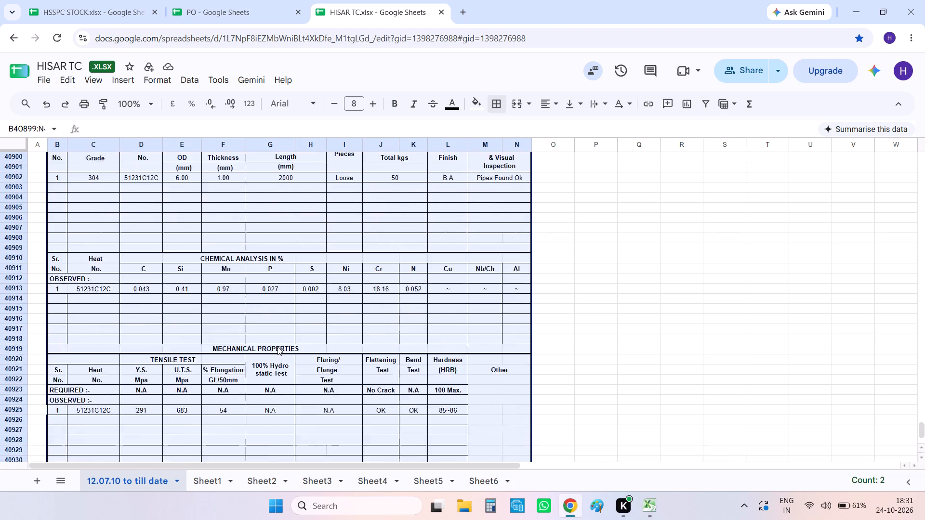
key("shift+Down")
key("shift+Down")
key("shift+Down")
key("shift+Down")
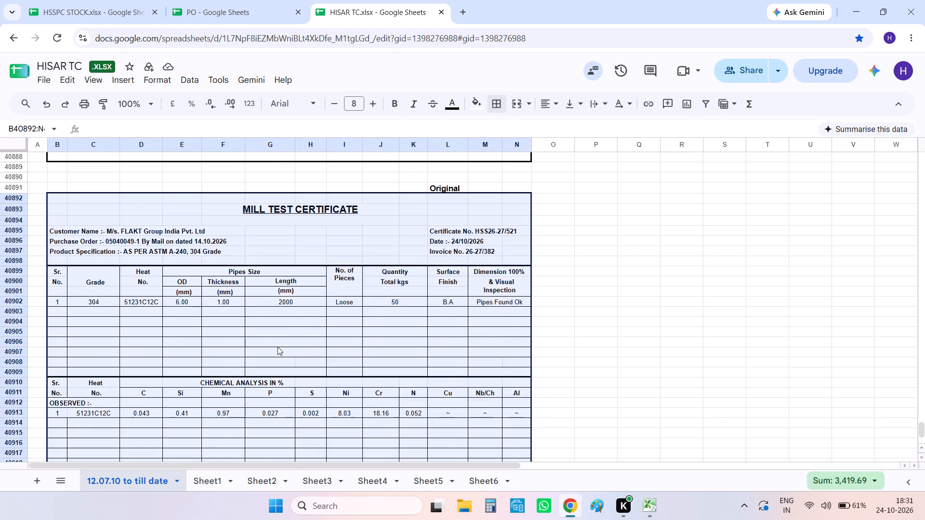
left_click(502, 107)
left_click(607, 144)
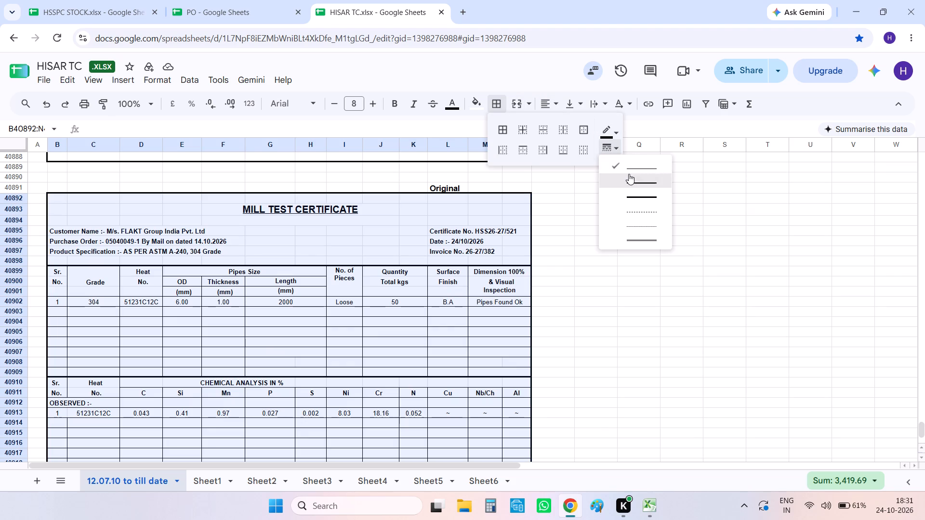
left_click(629, 179)
left_click(589, 130)
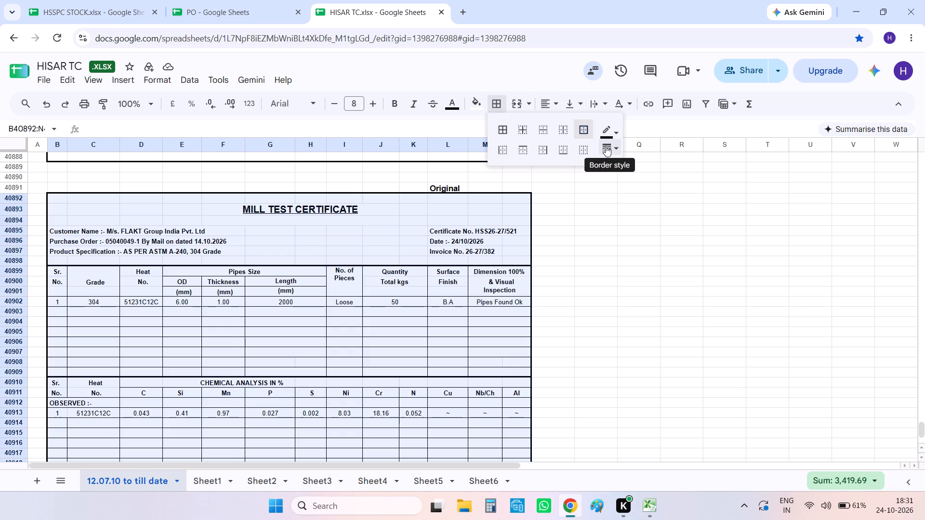
Apply thin borders on all sides of the heat number cell C40913 in the chemical analysis table.
left_click(104, 409)
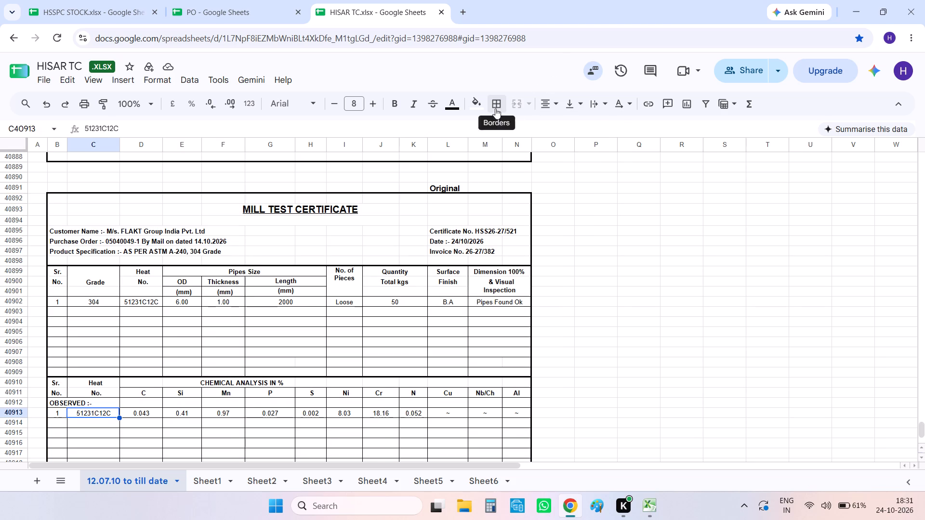
left_click(495, 108)
left_click(606, 147)
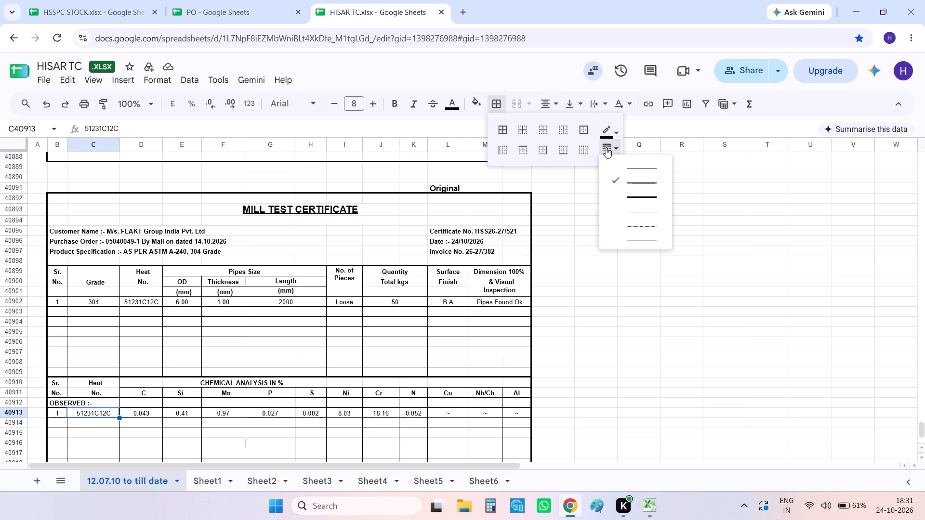
left_click(621, 169)
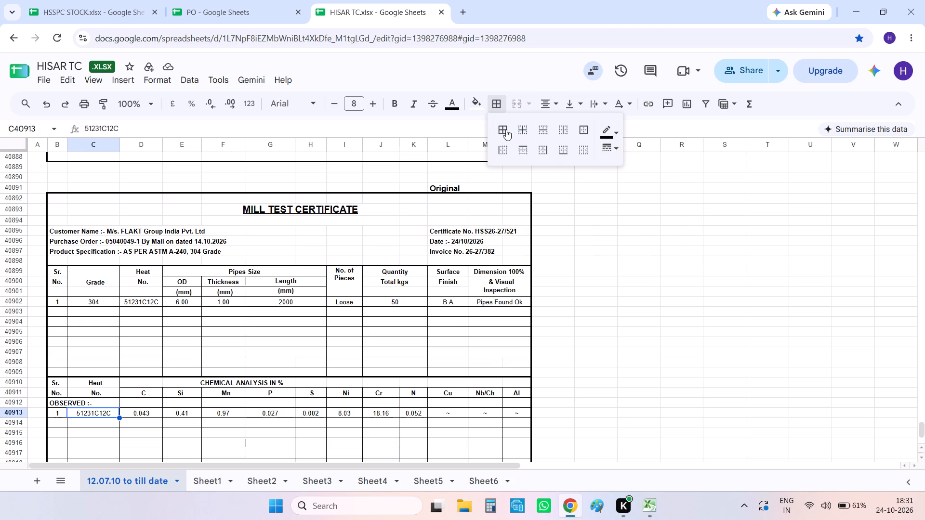
left_click(506, 130)
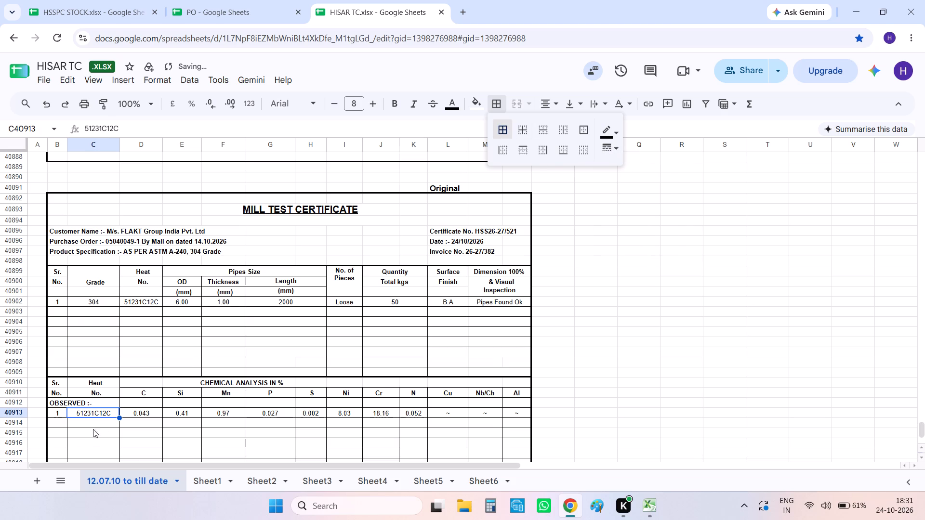
Check the rest of the certificate from the chemical analysis rows down to its bottom border at row 40936.
left_click(97, 423)
key("Down")
key("Down")
key("Down")
key("Down")
key("Down")
key("Down")
key("Down")
key("Down")
key("Down")
key("Down")
key("Down")
key("Down")
key("Down")
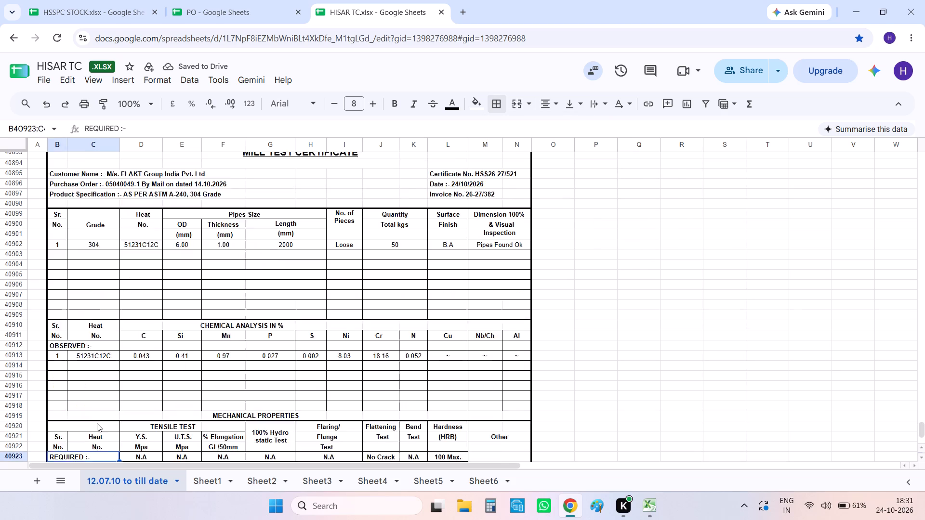
key("Down")
key("Down")
key("Down")
key("Down")
key("Down")
key("Down")
key("Down")
key("Down")
key("Down")
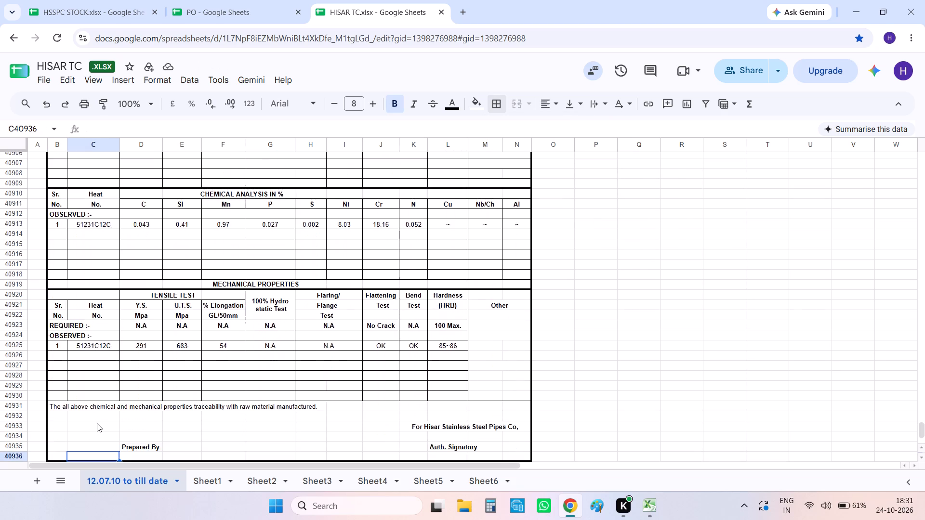
key("Down")
key("Down")
key("Up")
key("Up")
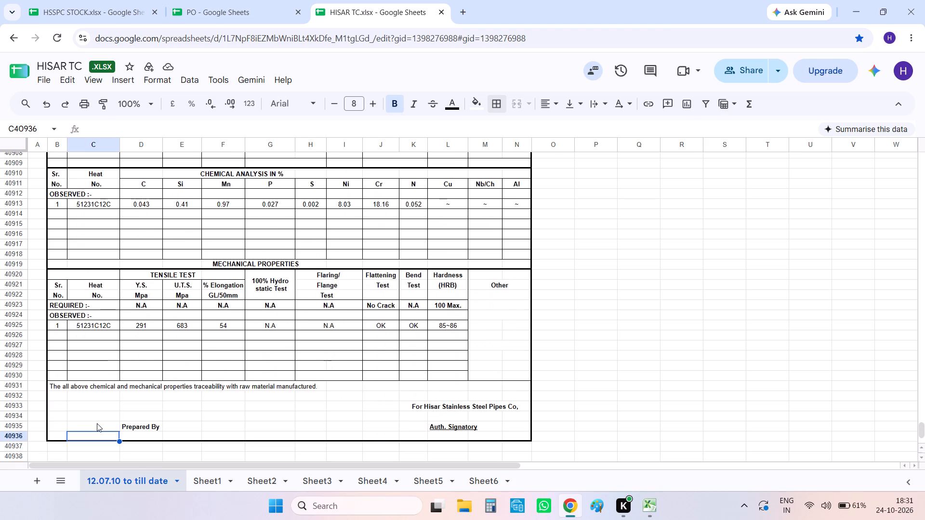
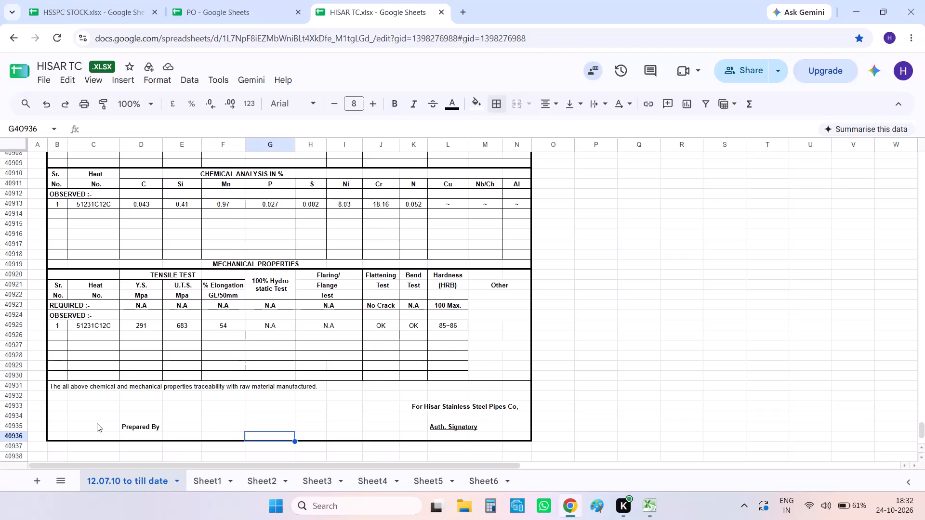
Print the whole FLAKT certificate as selected cells only, range B40891:N40936, using the preset printer and page settings.
key("Right")
key("Right")
key("Right")
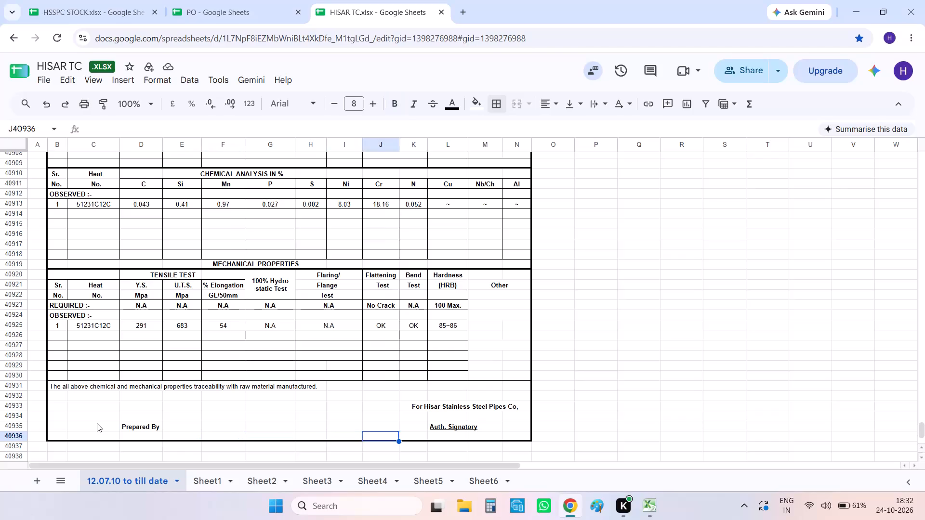
key("Right")
key("Right")
key("Right")
key("Right")
key("shift+Left")
key("shift+Left")
key("shift+Left")
key("shift+Left")
key("shift+Left")
key("shift+Left")
key("shift+Left")
key("shift+Left")
key("shift+Left")
key("shift+Left")
key("shift+Left")
key("shift+Left")
key("shift+Left")
key("shift+Left")
key("shift+Left")
key("shift+Left")
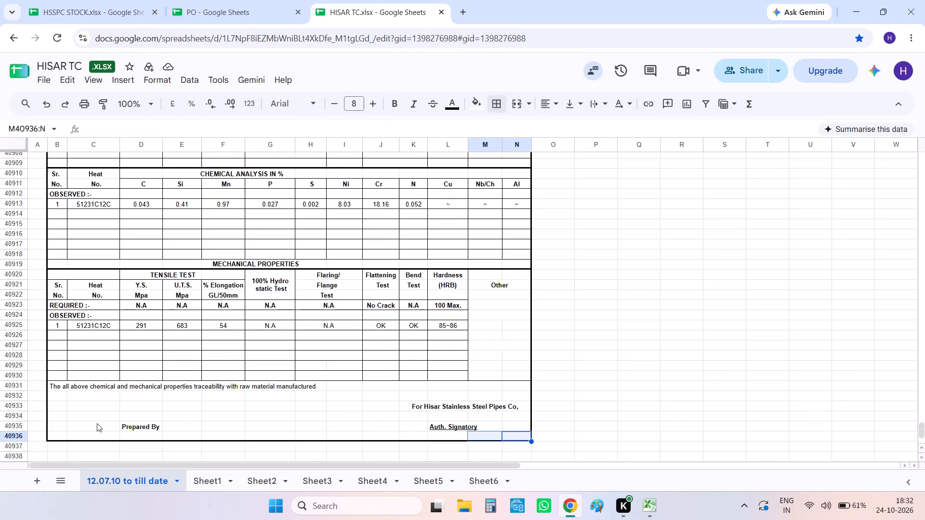
key("shift+Right")
key("shift+Up")
key("shift+Up")
key("shift+Up")
key("shift+Up")
key("shift+Up")
key("shift+Up")
key("shift+Up")
key("shift+Up")
key("shift+Up")
key("shift+Up")
key("shift+Up")
key("shift+Up")
key("shift+Up")
key("shift+Up")
key("shift+Up")
key("shift+Up")
key("shift+Up")
key("shift+Up")
key("shift+Up")
key("shift+Up")
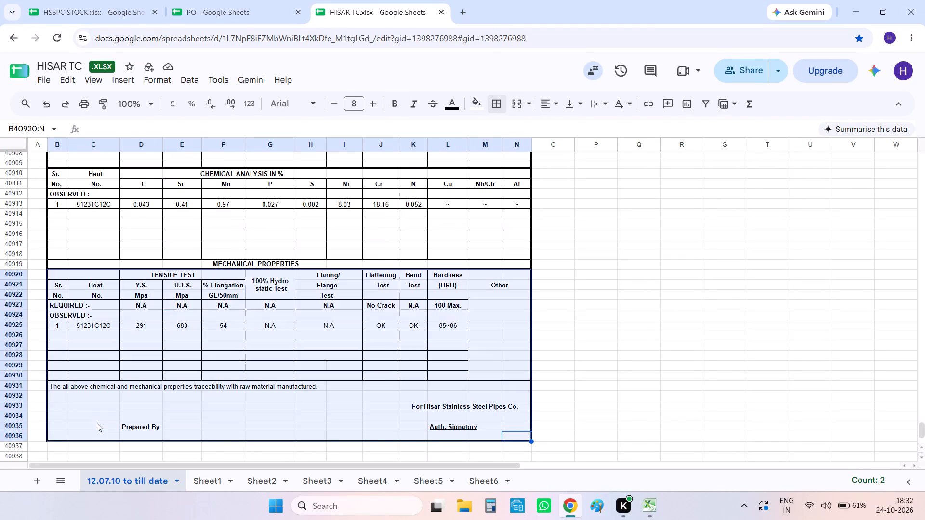
key("shift+Down")
key("shift+Down")
key("shift+Down")
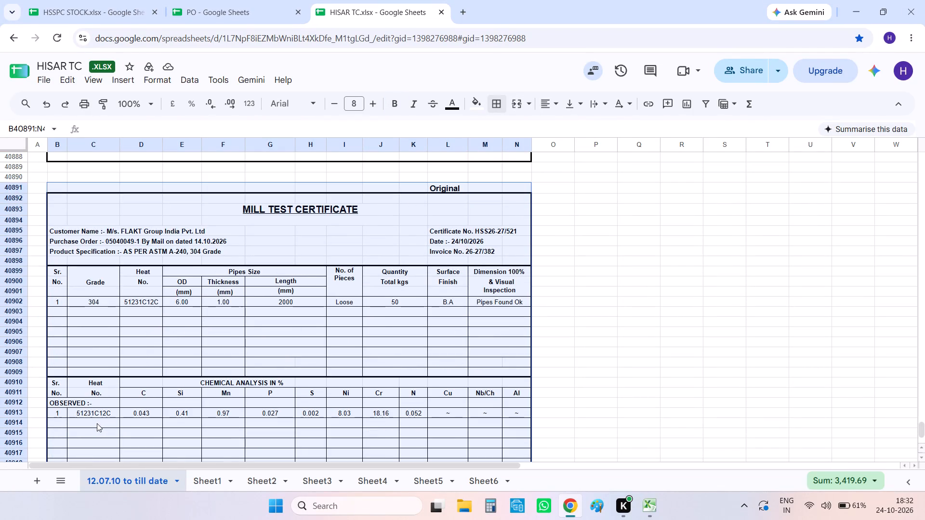
key("ctrl+p")
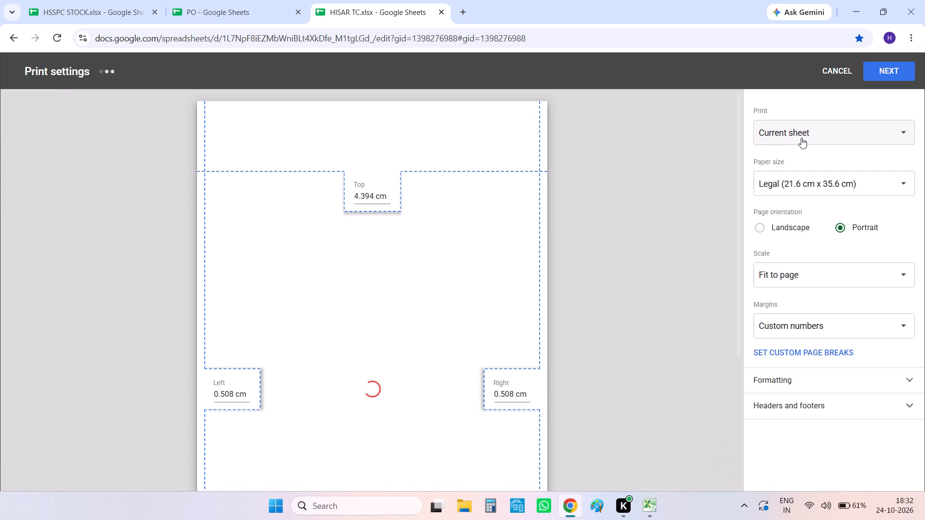
left_click(801, 138)
left_click(792, 173)
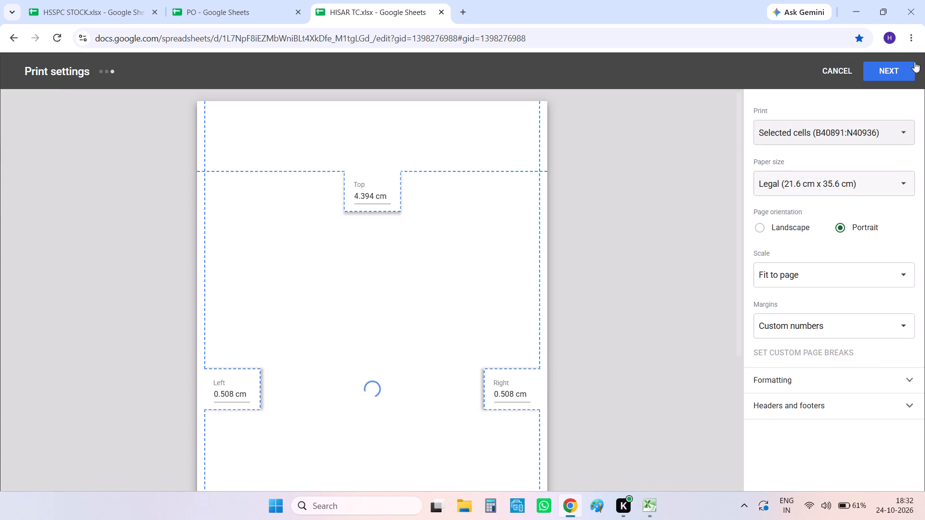
left_click(886, 67)
left_click(886, 73)
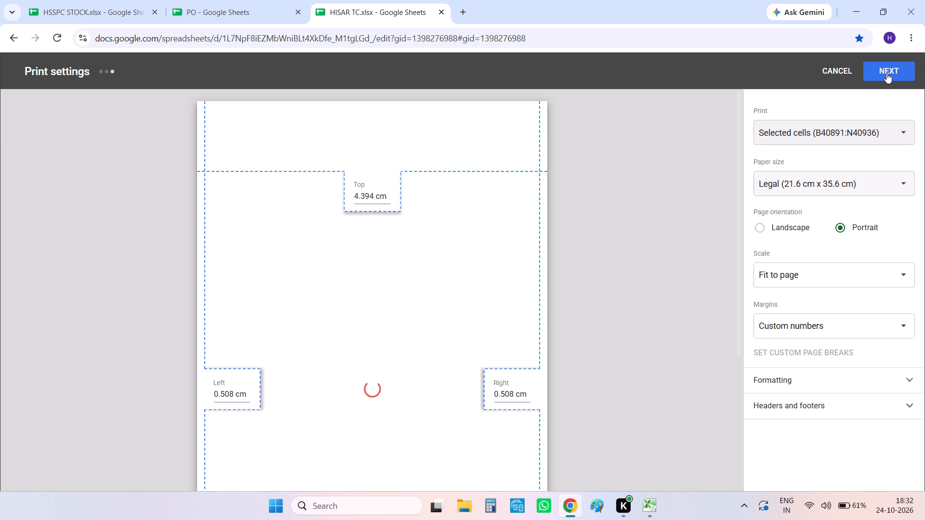
left_click(886, 73)
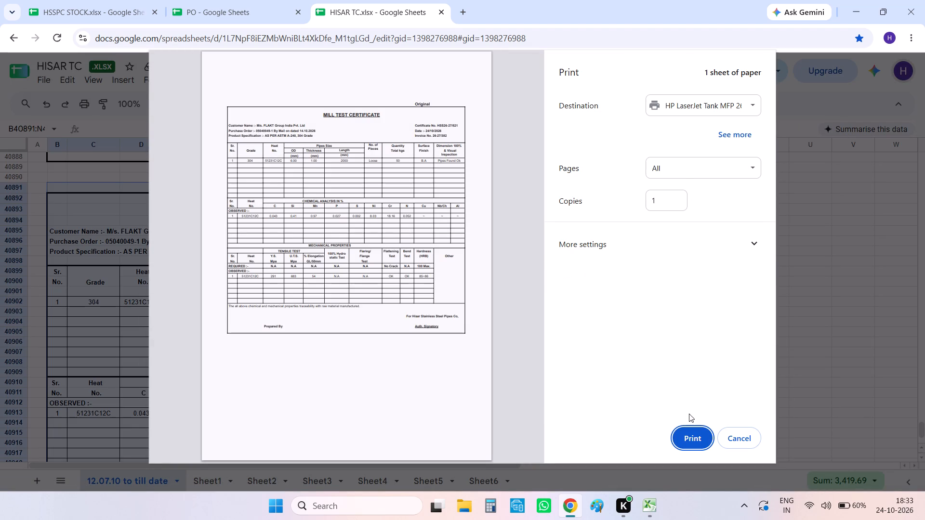
left_click(687, 437)
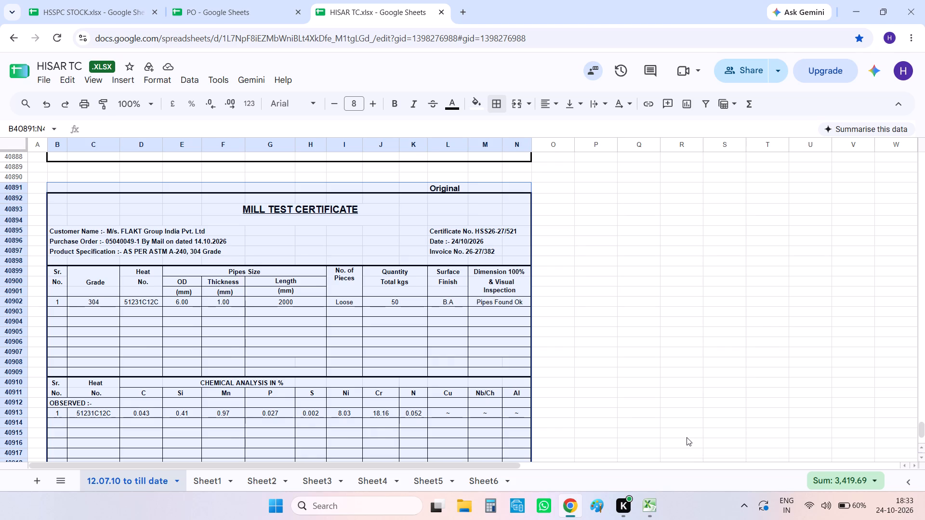
Print the selected certificate cells B40891:N40936 again, with HP LaserJet Tank MFP 2606sdw as the destination, and clear the selection.
key("ctrl+p")
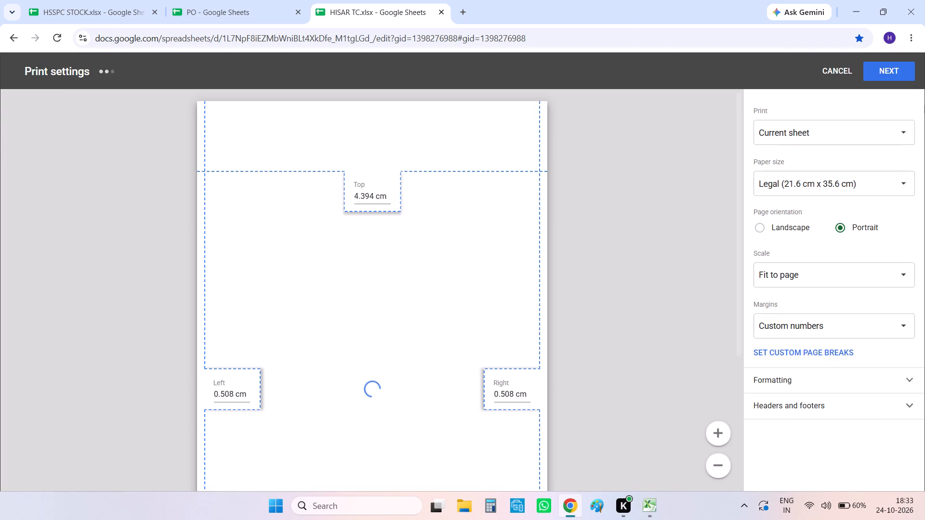
left_click(848, 130)
left_click(813, 174)
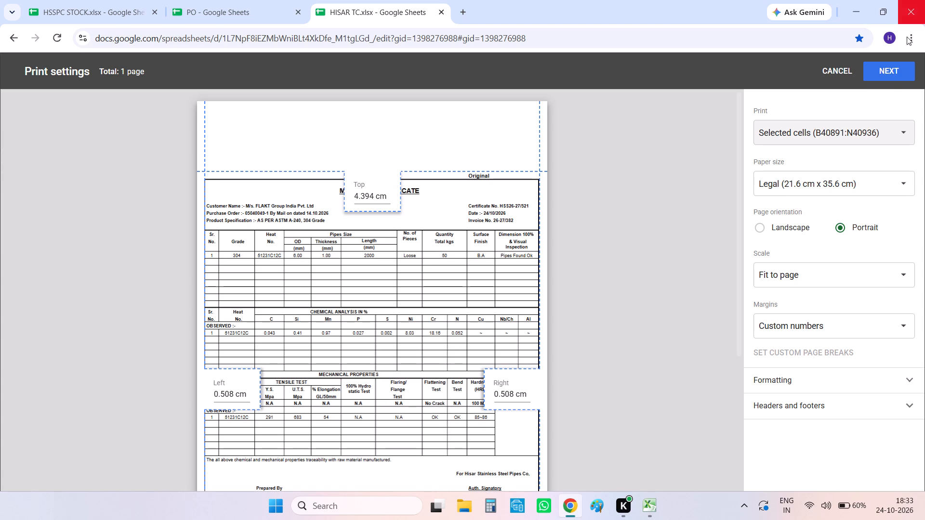
left_click(891, 75)
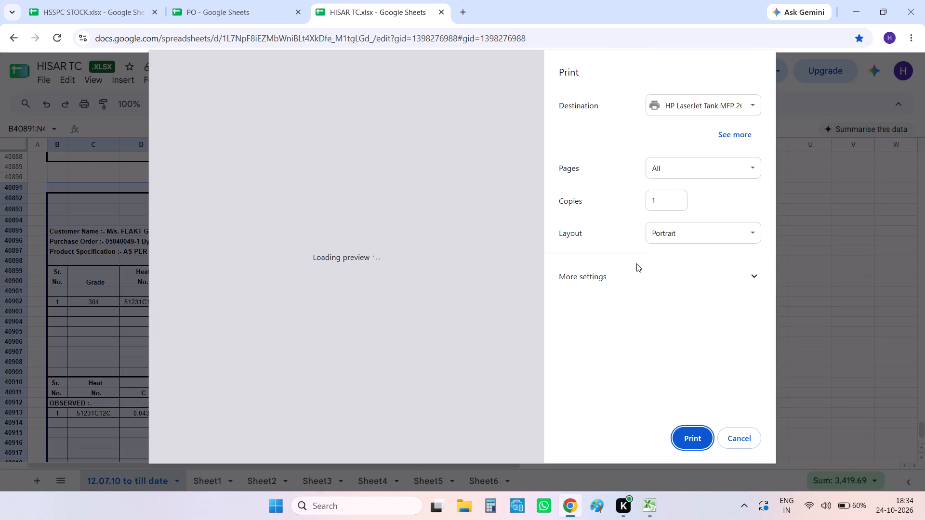
left_click(703, 108)
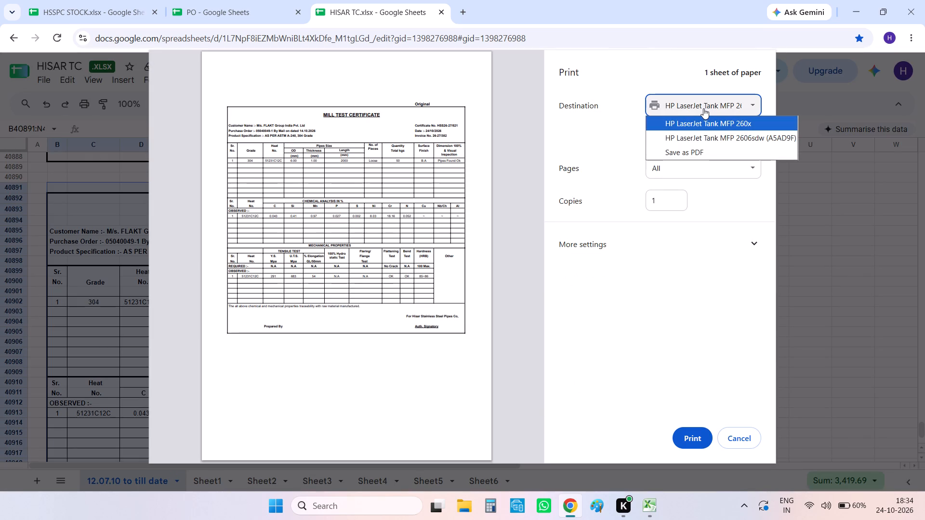
left_click(702, 143)
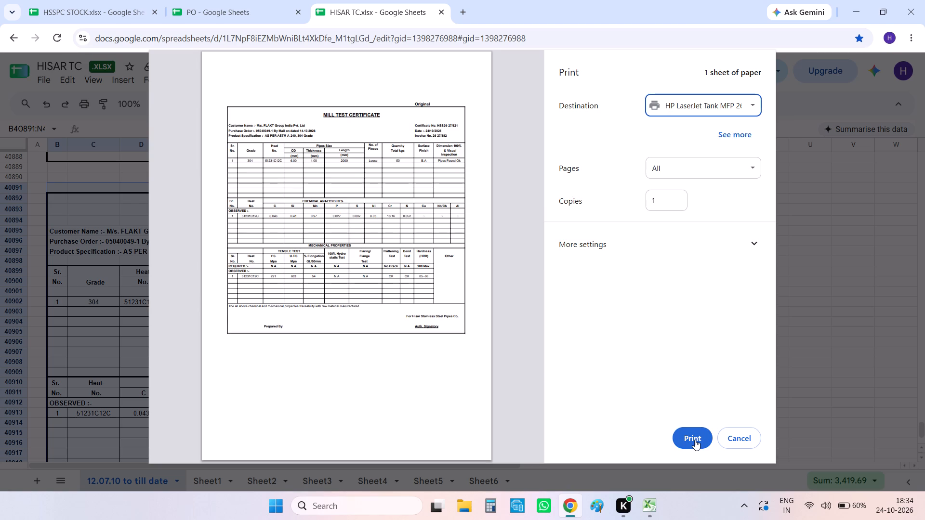
left_click(695, 440)
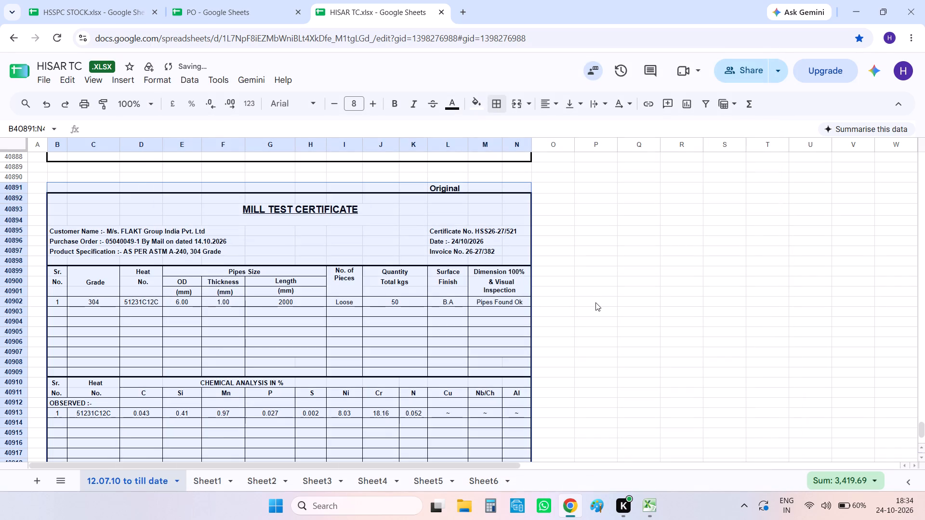
left_click(595, 302)
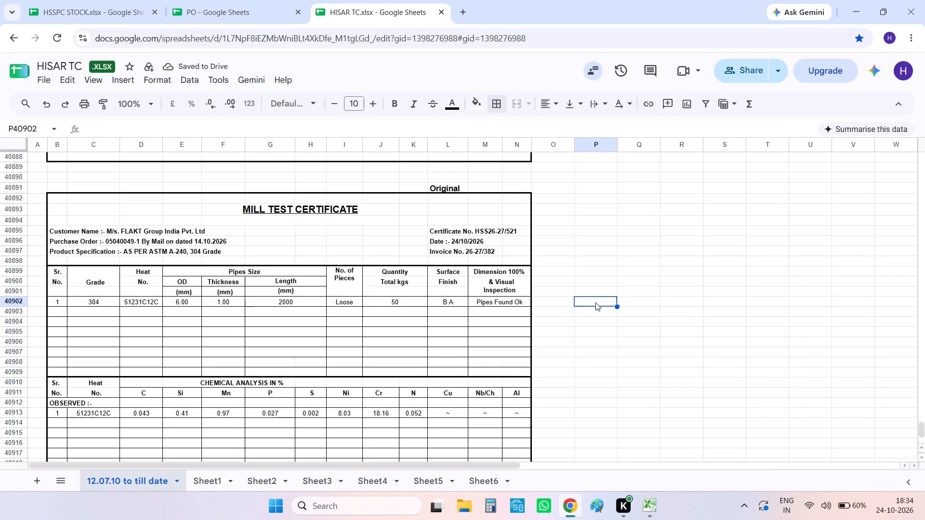
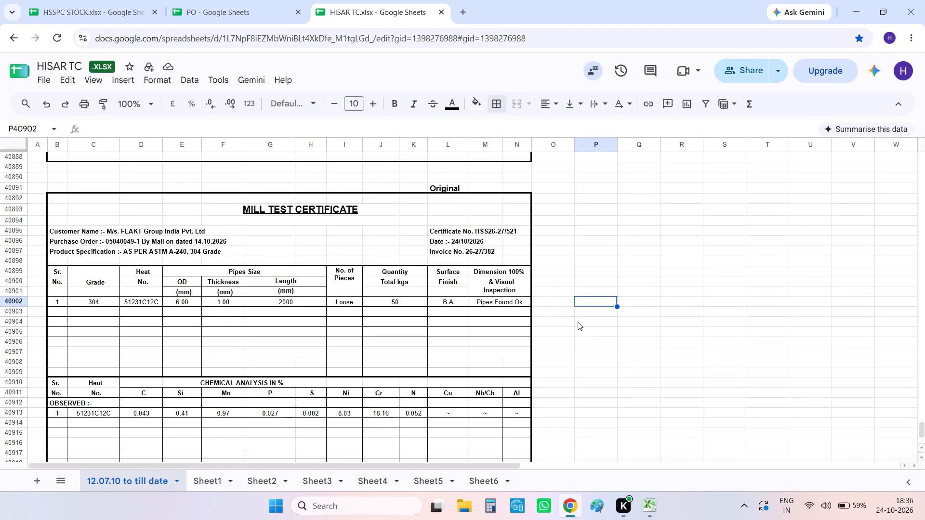
Set the observed 100% Hydro static Test result for heat 51231C12C to OK in the FLAKT certificate's mechanical properties.
left_click(286, 438)
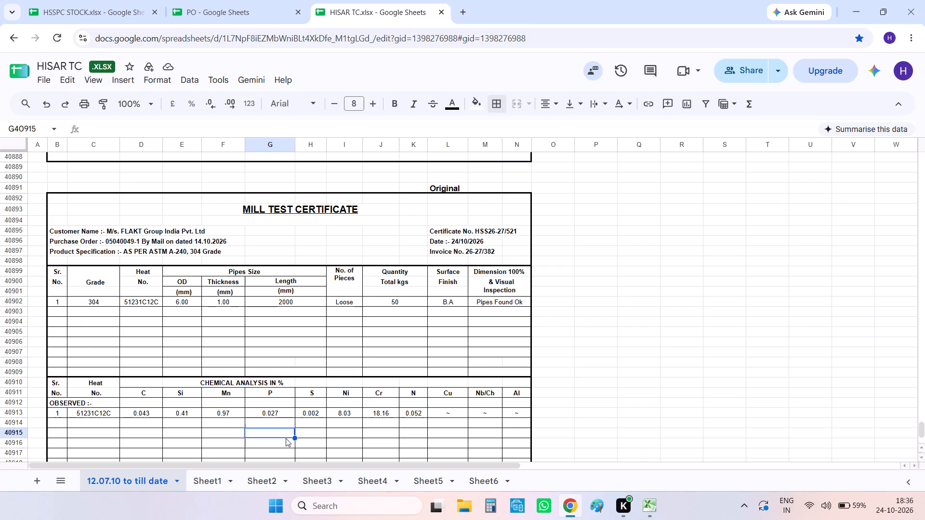
key("Down")
key("Down")
key("Down")
key("Down")
key("Down")
key("Down")
key("Down")
key("Down")
key("Down")
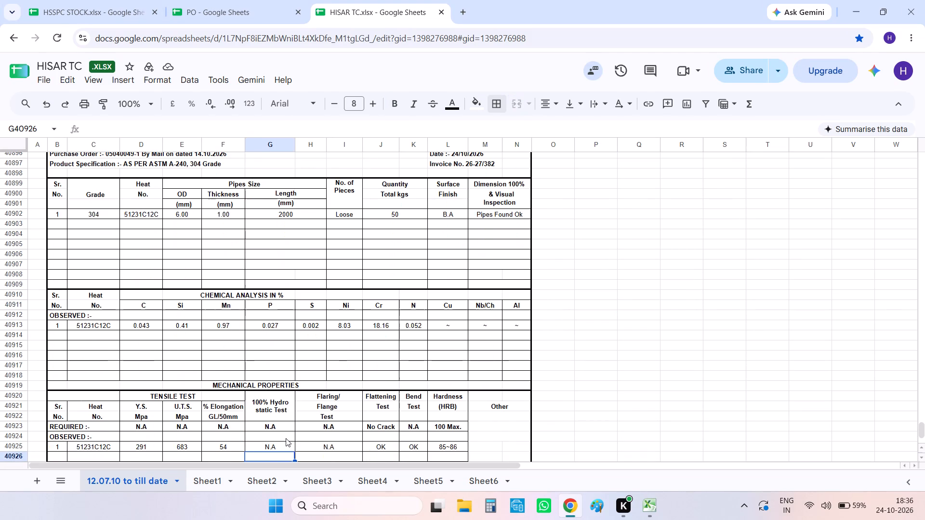
key("Up")
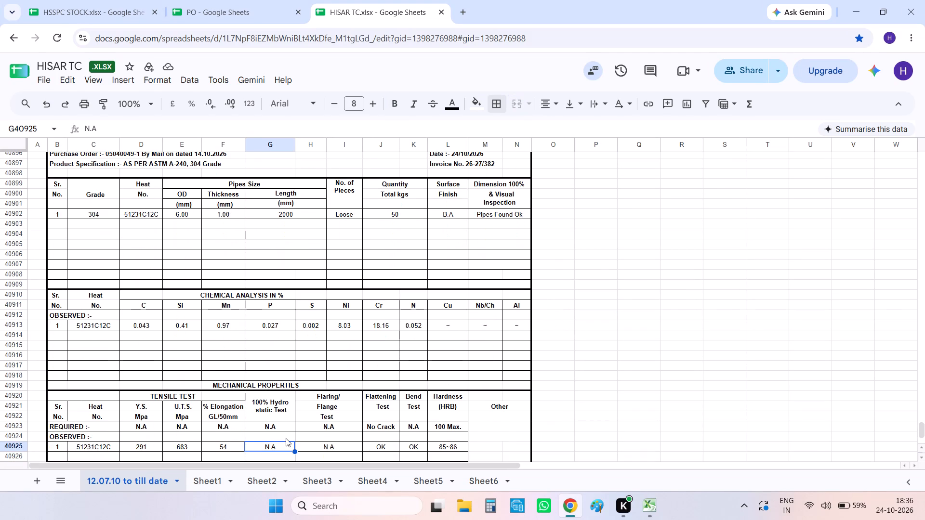
type("OK")
key("Right")
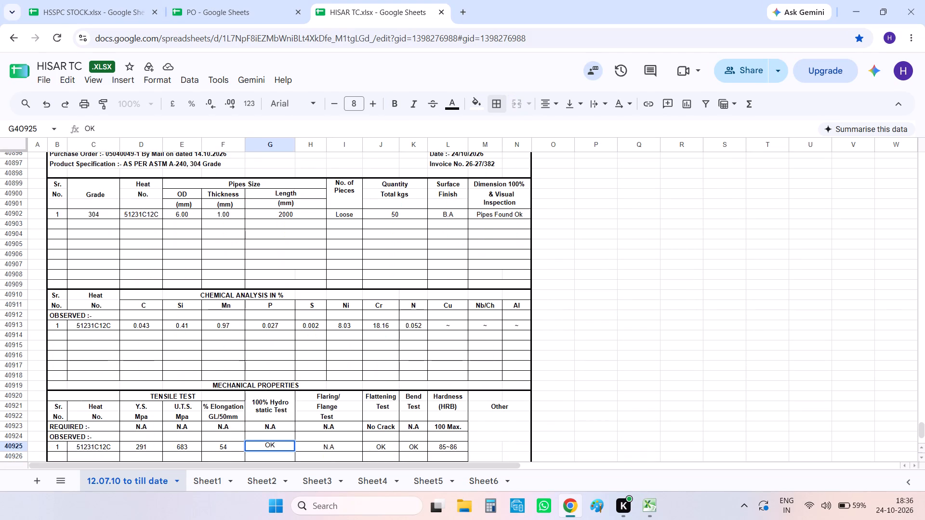
key("Left")
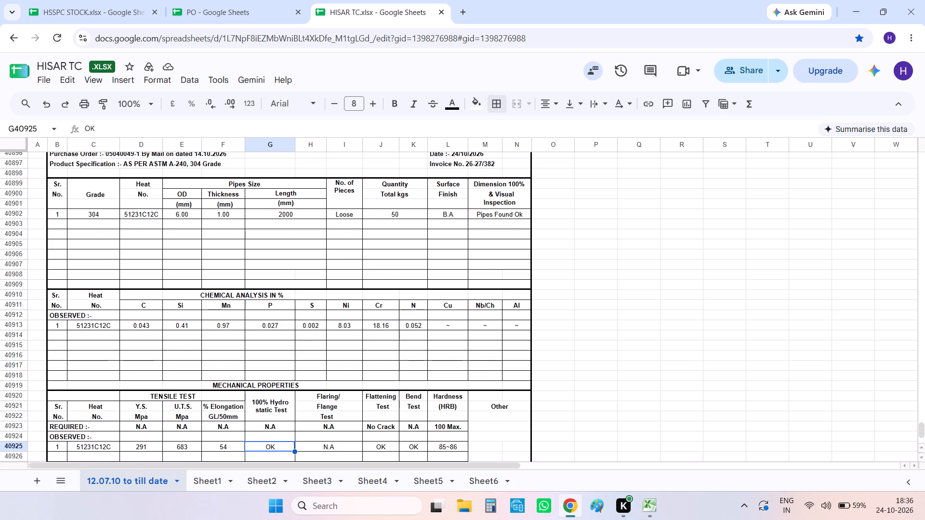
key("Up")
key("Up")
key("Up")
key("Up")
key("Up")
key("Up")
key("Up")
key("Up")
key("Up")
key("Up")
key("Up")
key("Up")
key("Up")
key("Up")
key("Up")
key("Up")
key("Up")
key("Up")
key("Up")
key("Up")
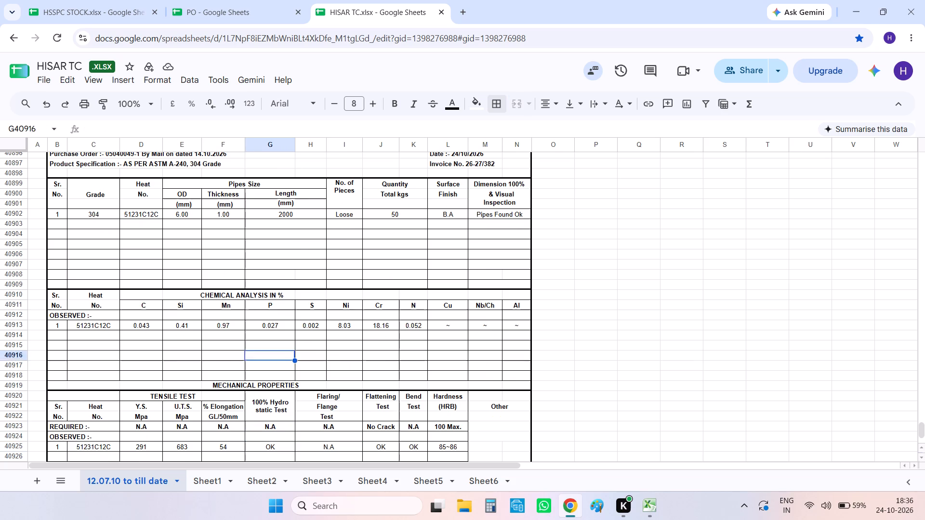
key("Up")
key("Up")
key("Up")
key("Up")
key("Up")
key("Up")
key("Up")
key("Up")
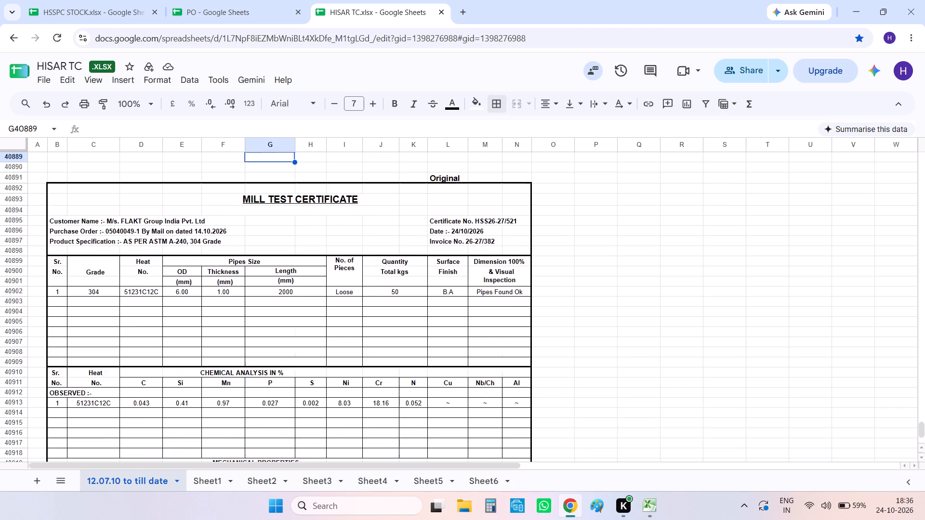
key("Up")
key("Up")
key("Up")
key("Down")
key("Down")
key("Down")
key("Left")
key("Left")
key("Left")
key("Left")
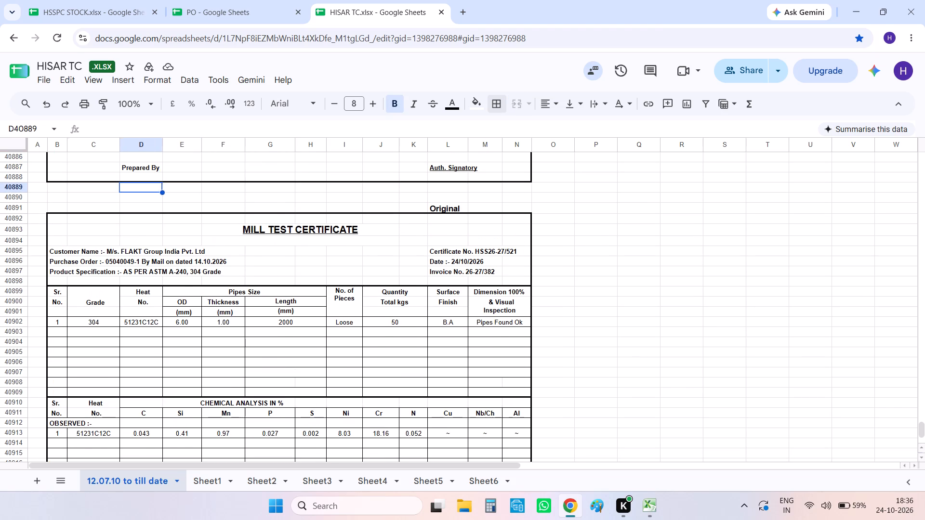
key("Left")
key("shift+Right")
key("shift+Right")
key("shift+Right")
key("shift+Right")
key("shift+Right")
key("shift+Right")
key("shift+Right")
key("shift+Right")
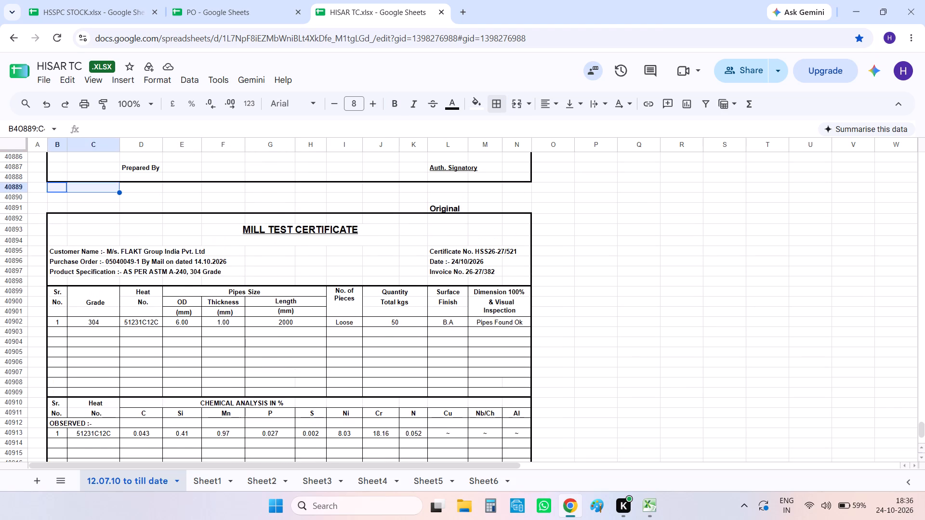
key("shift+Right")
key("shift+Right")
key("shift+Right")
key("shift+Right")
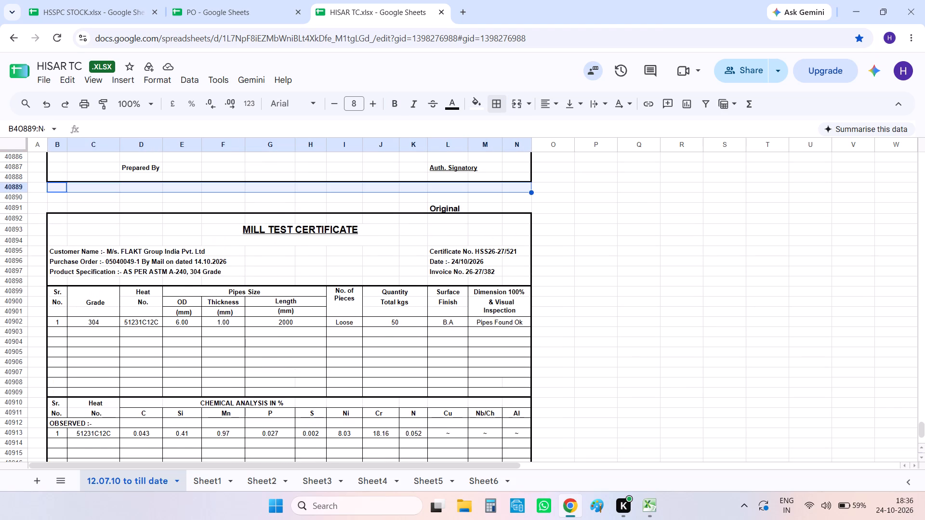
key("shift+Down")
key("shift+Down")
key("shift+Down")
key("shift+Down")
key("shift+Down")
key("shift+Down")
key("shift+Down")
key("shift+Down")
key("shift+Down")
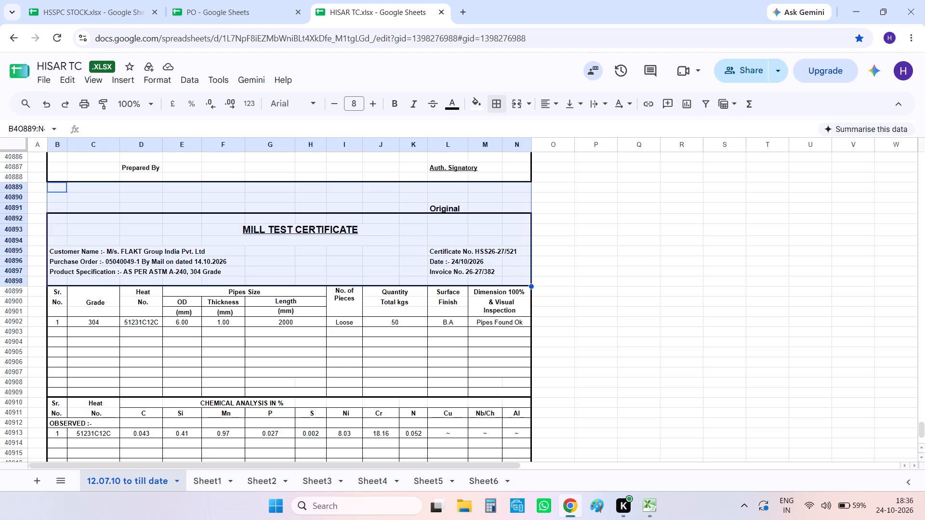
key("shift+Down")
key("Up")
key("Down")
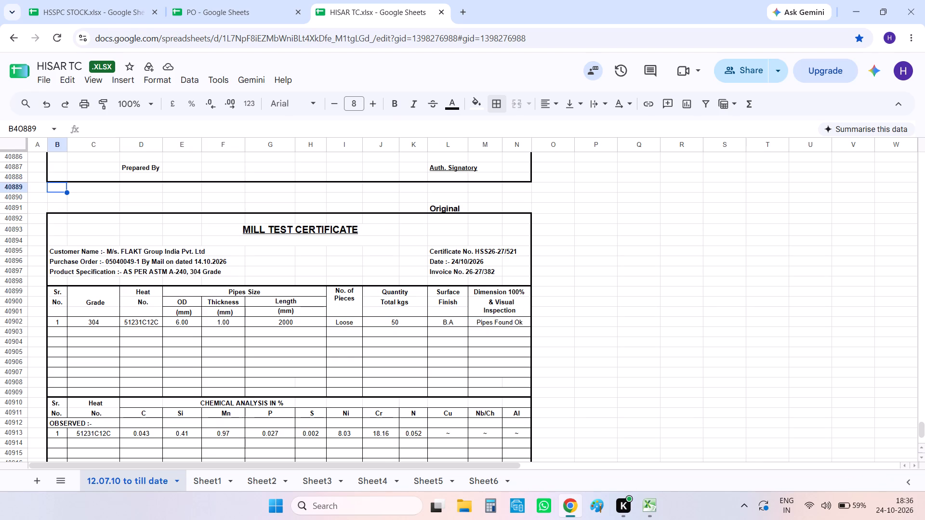
Examine the preceding Sukata Tractor Parts certificate HSS26-27/518 and the blank rows separating it from its neighbouring certificates.
key("Up")
key("Up")
key("Up")
key("Up")
key("Up")
key("Up")
key("Up")
key("Up")
key("Up")
key("Up")
key("Up")
key("Up")
key("Up")
key("Up")
key("Up")
key("Up")
key("Up")
key("Up")
key("Up")
key("Up")
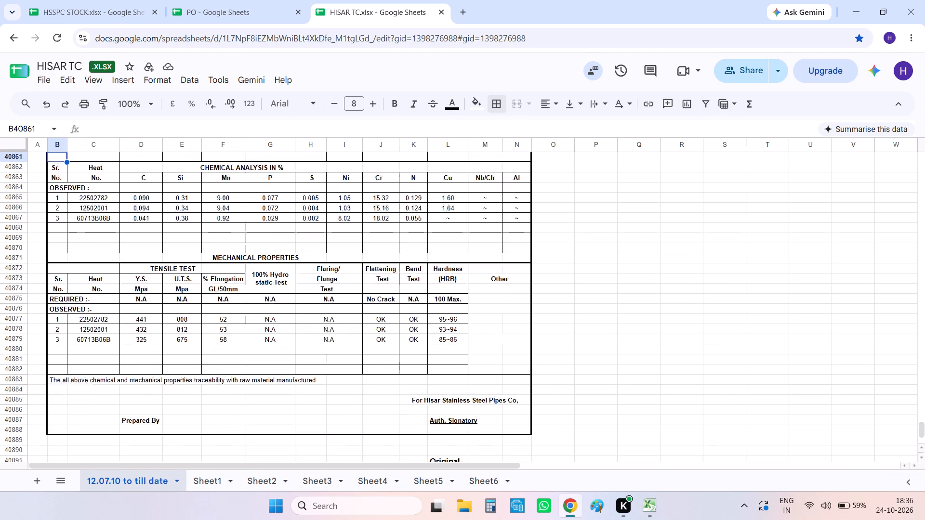
key("Up")
key("Up")
key("Up")
key("Down")
key("Down")
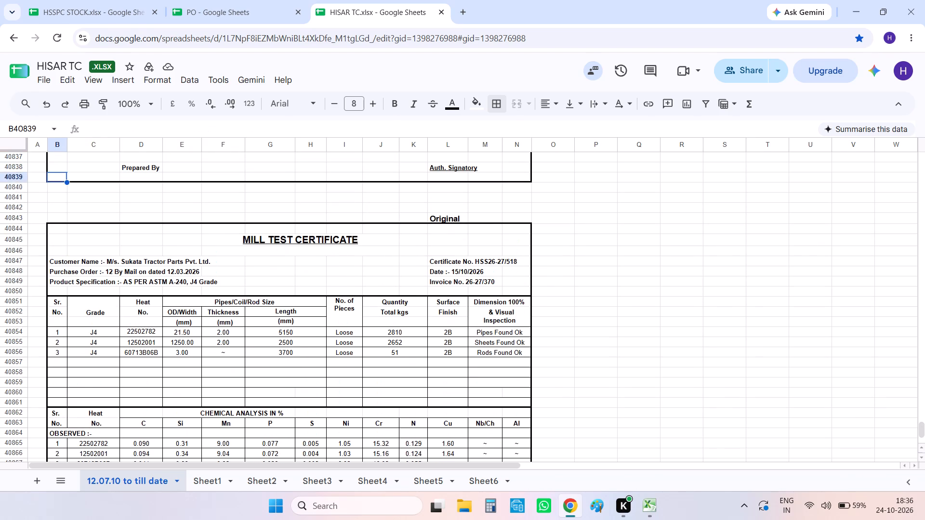
key("Down")
key("Down")
key("Up")
key("Down")
key("Down")
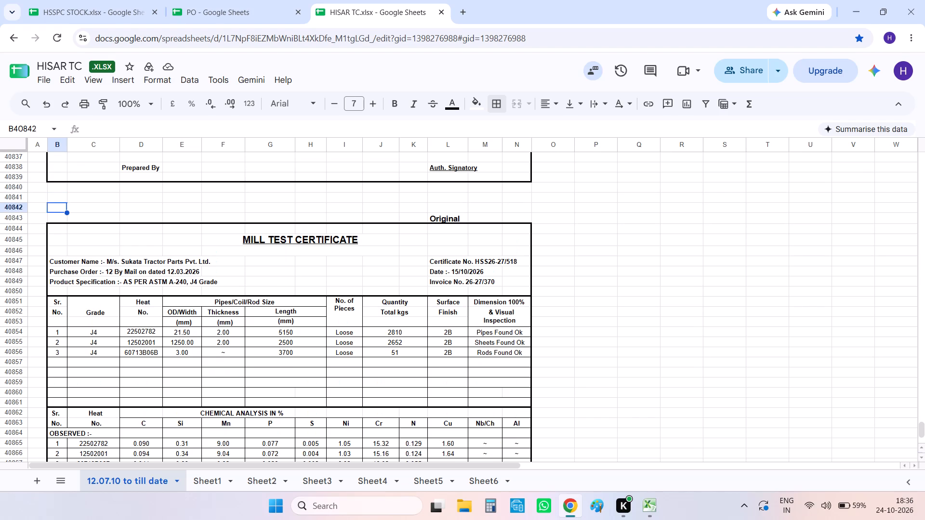
key("Down")
key("Down")
key("Down")
key("Down")
key("Down")
key("Down")
key("Down")
key("Down")
key("Down")
key("Down")
key("Down")
key("Down")
key("Down")
key("Down")
key("Down")
key("Down")
key("Down")
key("Down")
key("Down")
key("Down")
key("Down")
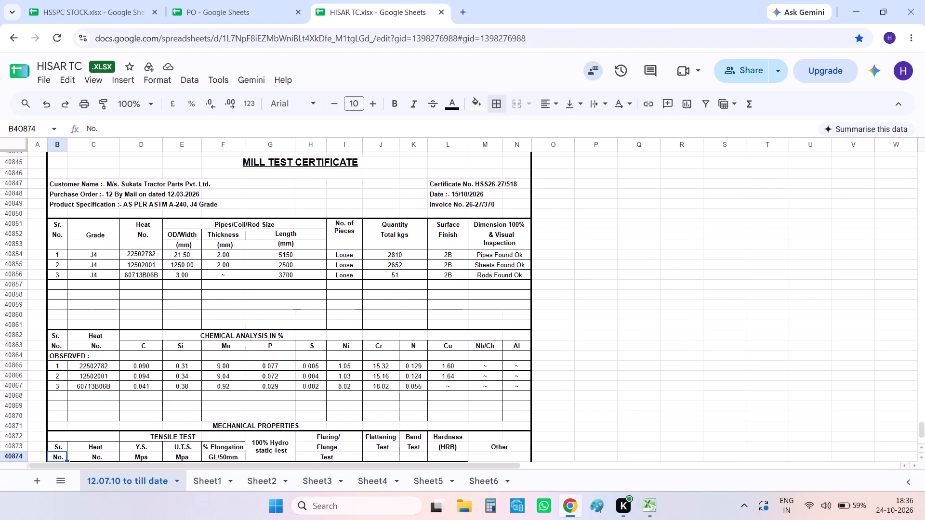
key("Down")
key("Down")
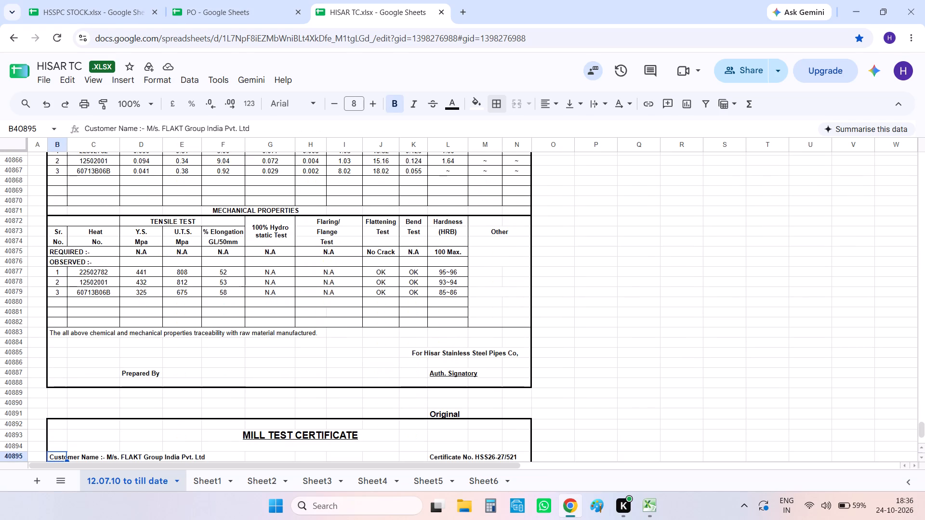
Insert one blank row below row 40890, above the FLAKT certificate's Original label.
left_click(16, 402)
right_click(16, 402)
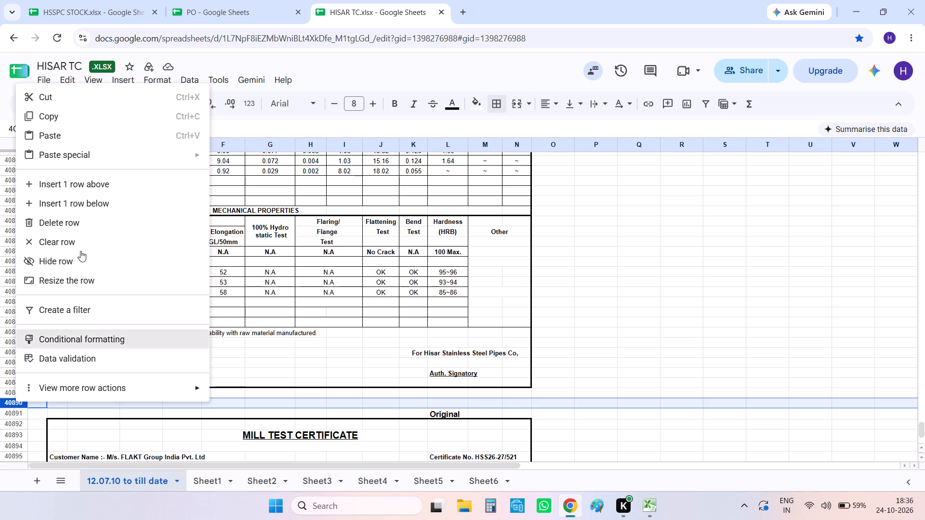
left_click(88, 197)
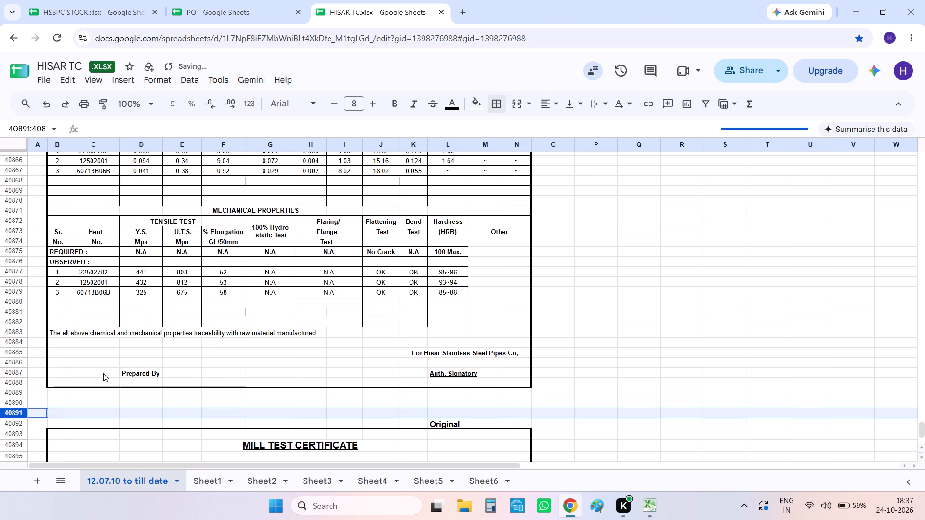
Select the FLAKT certificate range B40890:N40938, including the blank rows around it, and prepare only the selected cells for printing.
left_click(56, 403)
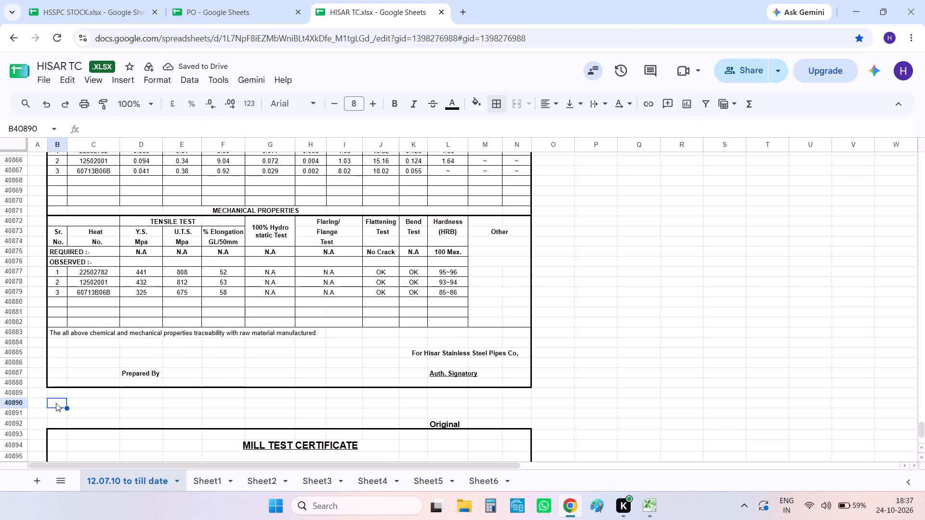
key("shift+Right")
key("shift+Right")
key("shift+Right")
key("shift+Right")
key("shift+Right")
key("shift+Right")
key("shift+Right")
key("shift+Right")
key("shift+Right")
key("shift+Right")
key("shift+Right")
key("shift+Right")
key("shift+Down")
key("shift+Down")
key("shift+Down")
key("shift+Down")
key("shift+Down")
key("shift+Down")
key("shift+Down")
key("shift+Down")
key("shift+Down")
key("shift+Down")
key("shift+Down")
key("shift+Down")
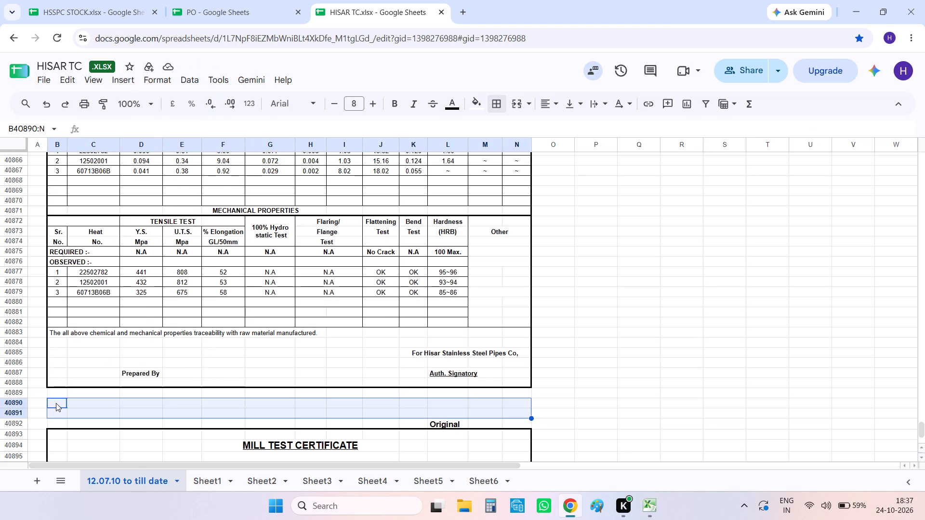
key("shift+Down")
key("shift+Down")
key("shift+Down")
key("shift+Down")
key("shift+Down")
key("shift+Down")
key("shift+Down")
key("shift+Down")
key("shift+Down")
key("shift+Down")
key("shift+Down")
key("shift+Down")
key("shift+Down")
key("shift+Down")
key("shift+Down")
key("shift+Down")
key("shift+Down")
key("shift+Down")
key("shift+Down")
key("shift+Down")
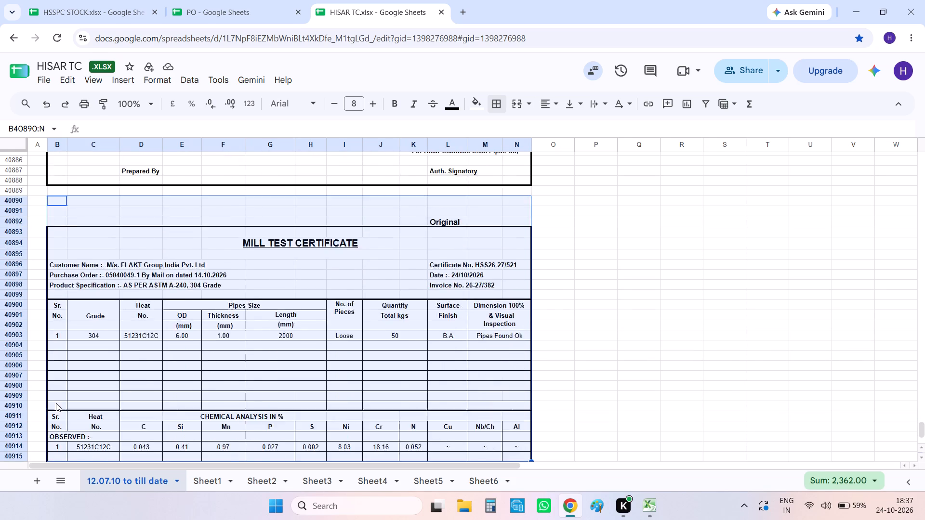
key("shift+Down")
key("shift+Down")
key("shift+Up")
key("shift+Up")
key("shift+Up")
key("shift+Up")
key("shift+Up")
key("shift+Up")
key("shift+Up")
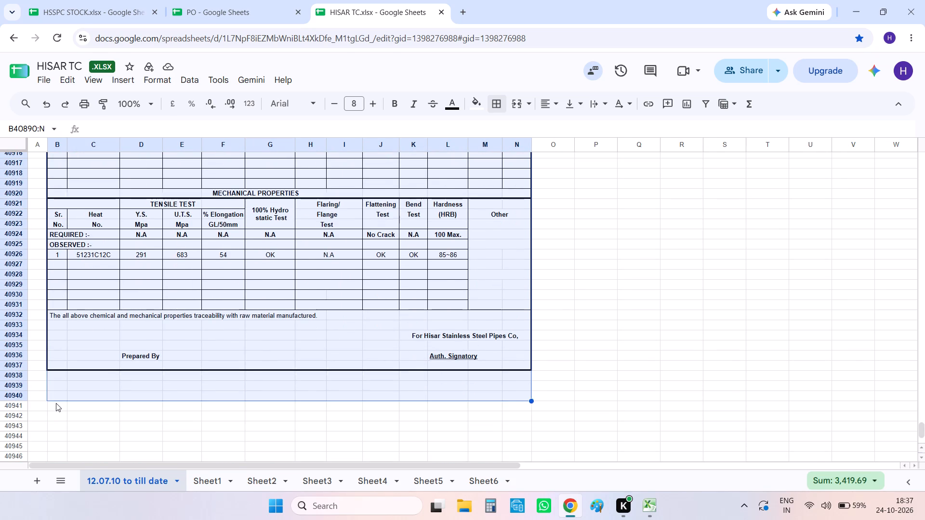
key("shift+Up")
key("shift+Up")
key("shift+Down")
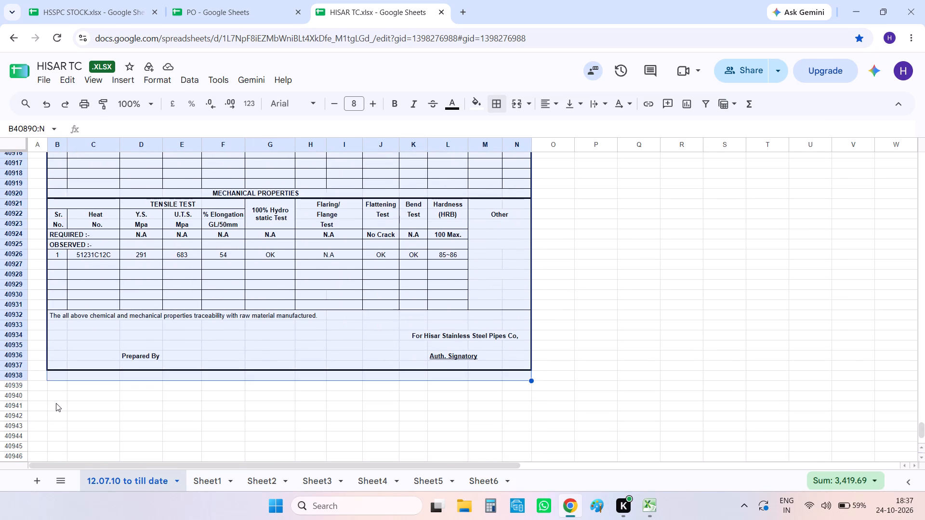
key("ctrl+p")
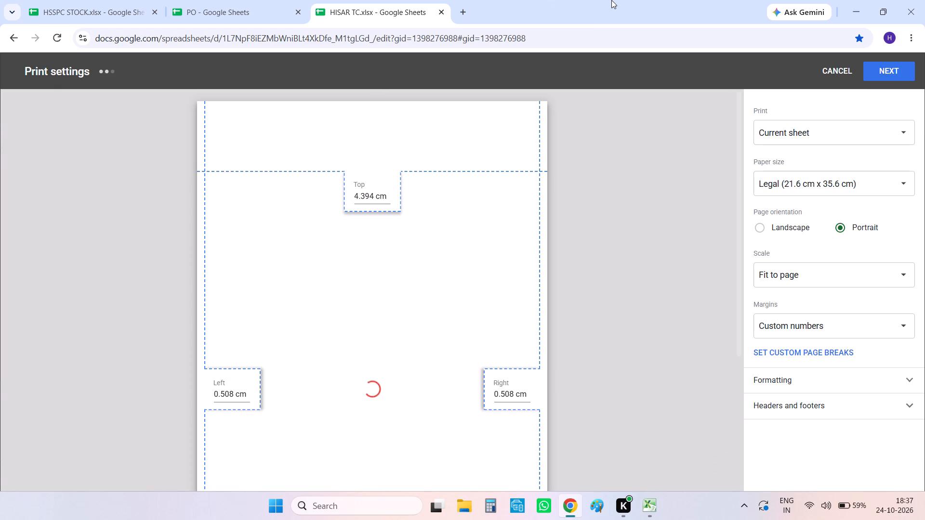
left_click(803, 127)
left_click(806, 171)
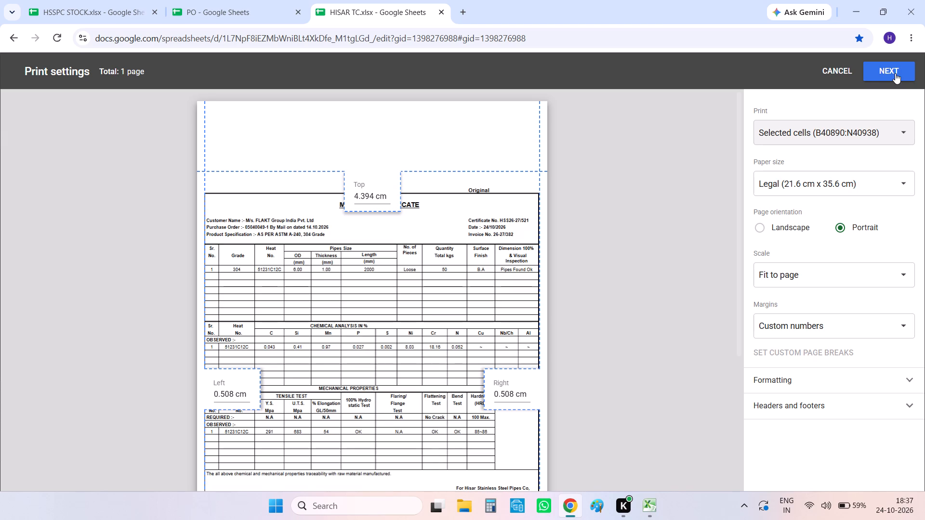
left_click(895, 73)
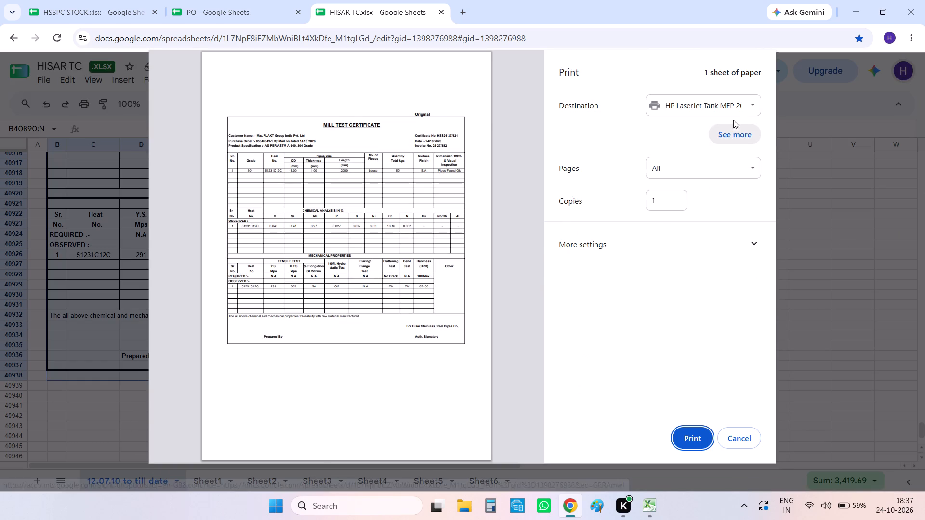
Print the certificate with HP LaserJet Tank MFP 2606sdw as the destination.
left_click_drag(733, 117, 728, 112)
left_click(728, 112)
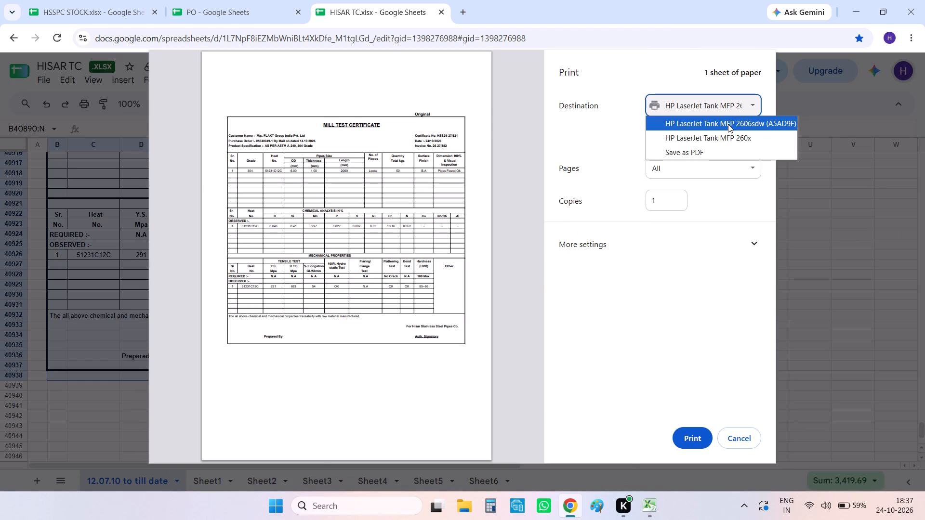
left_click(728, 124)
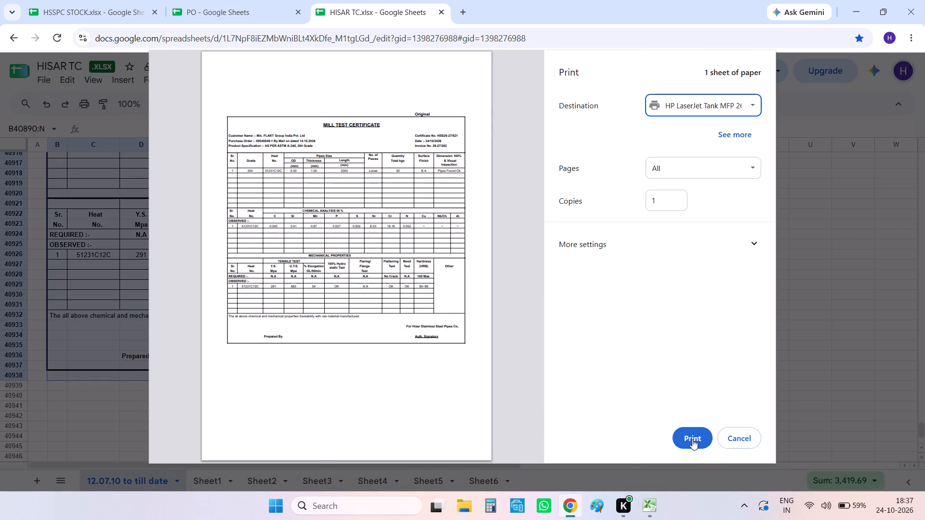
left_click(689, 434)
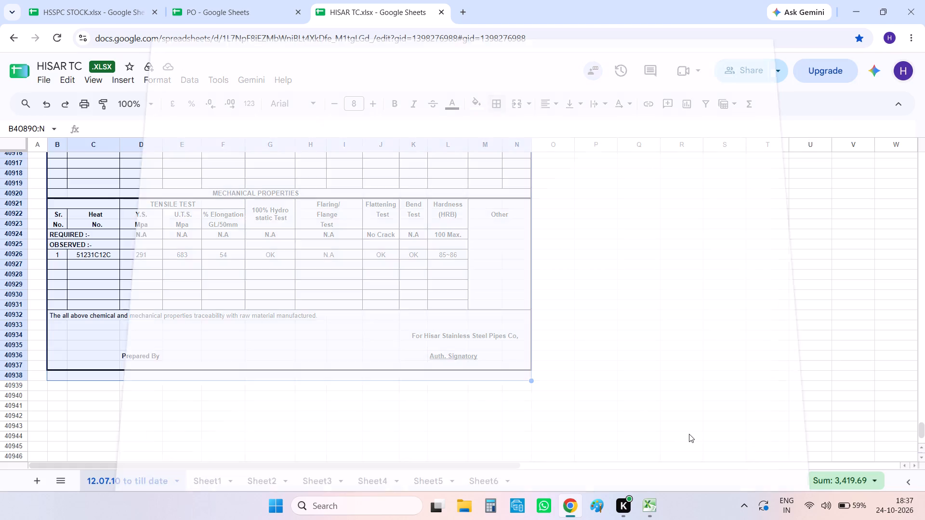
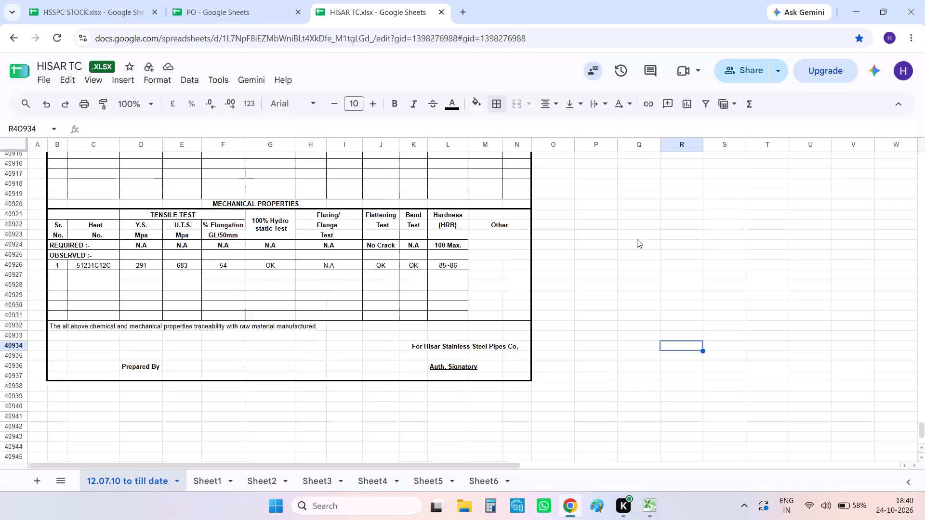
Move the FLAKT certificate block B40891:N40939, including its surrounding blank rows, five rows down so it starts at B40896.
scroll(637, 239, "down", 1)
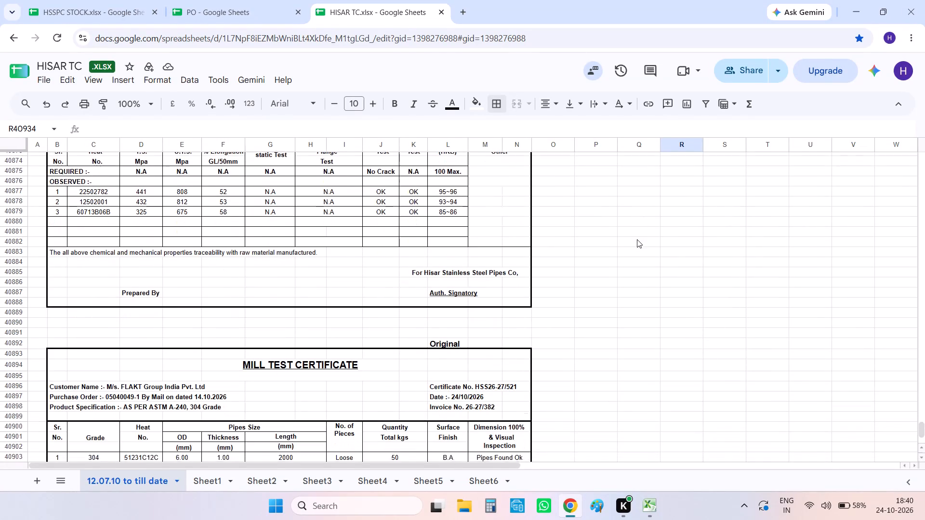
scroll(637, 239, "down", 1)
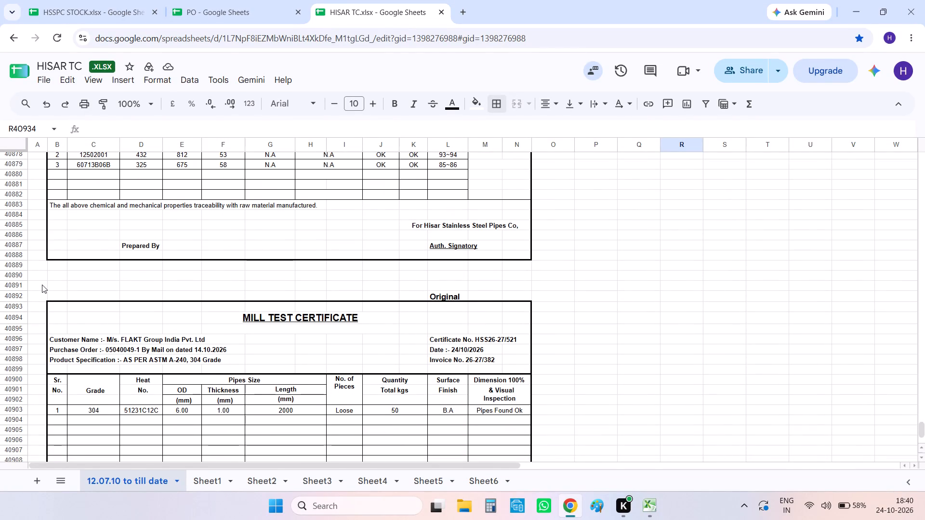
left_click(42, 285)
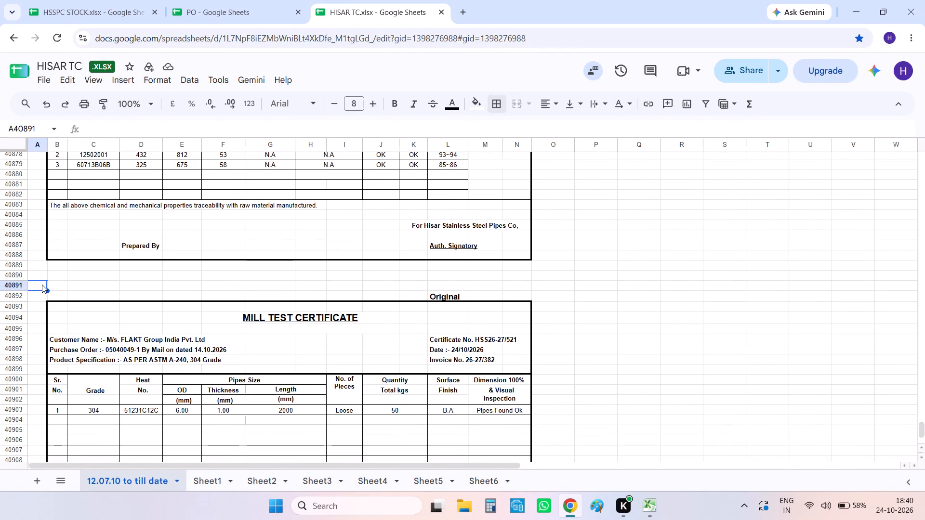
key("Right")
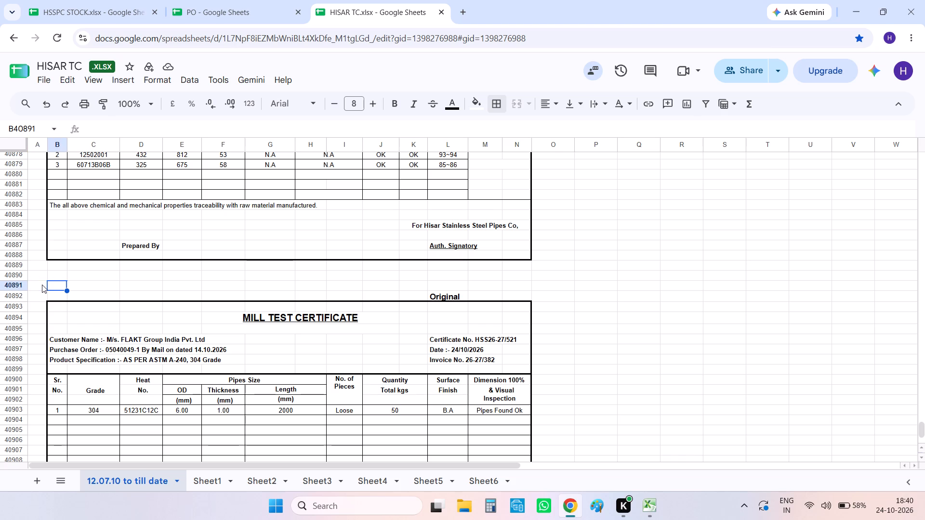
key("shift+Down")
key("shift+Right")
key("shift+Right")
key("shift+Right")
key("shift+Right")
key("shift+Right")
key("shift+Right")
key("shift+Right")
key("shift+Right")
key("shift+Right")
key("shift+Right")
key("shift+Right")
key("shift+Right")
key("shift+Right")
key("shift+Right")
key("shift+Right")
key("shift+Right")
key("shift+Right")
key("shift+Left")
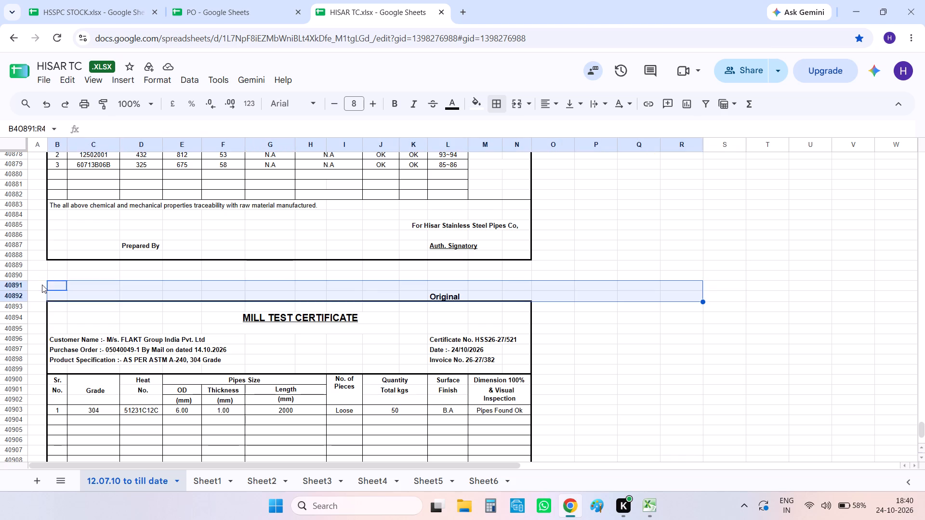
key("shift+Left")
key("shift+Left")
key("shift+Left")
key("shift+Left")
key("shift+Left")
key("shift+Right")
key("shift+Down")
key("shift+Down")
key("shift+Down")
key("shift+Down")
key("shift+Down")
key("shift+Down")
key("shift+Down")
key("shift+Down")
key("shift+Down")
key("shift+Down")
key("shift+Down")
key("shift+Down")
key("shift+Down")
key("shift+Down")
key("shift+Down")
key("shift+Down")
key("shift+Down")
key("shift+Down")
key("shift+Down")
key("shift+Down")
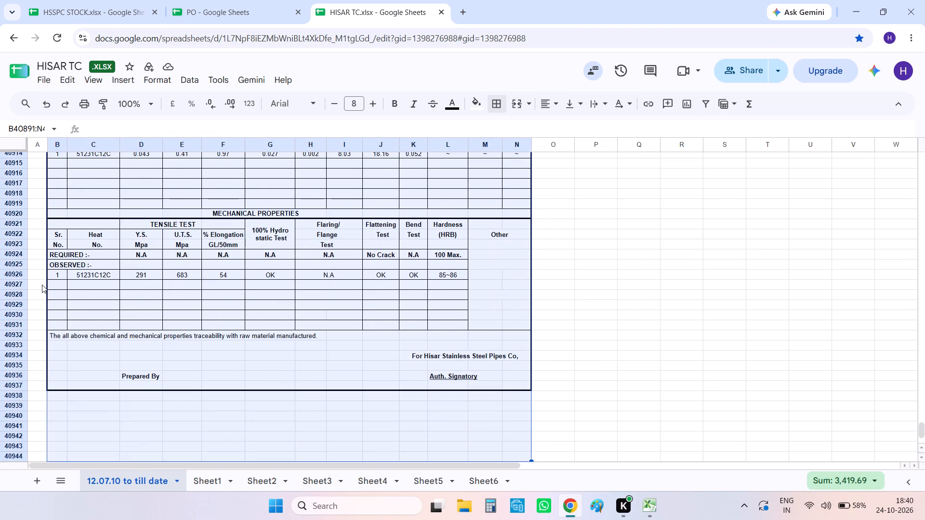
key("shift+Up")
key("shift+Up")
key("shift+Up")
key("shift+Up")
key("shift+Up")
key("shift+Up")
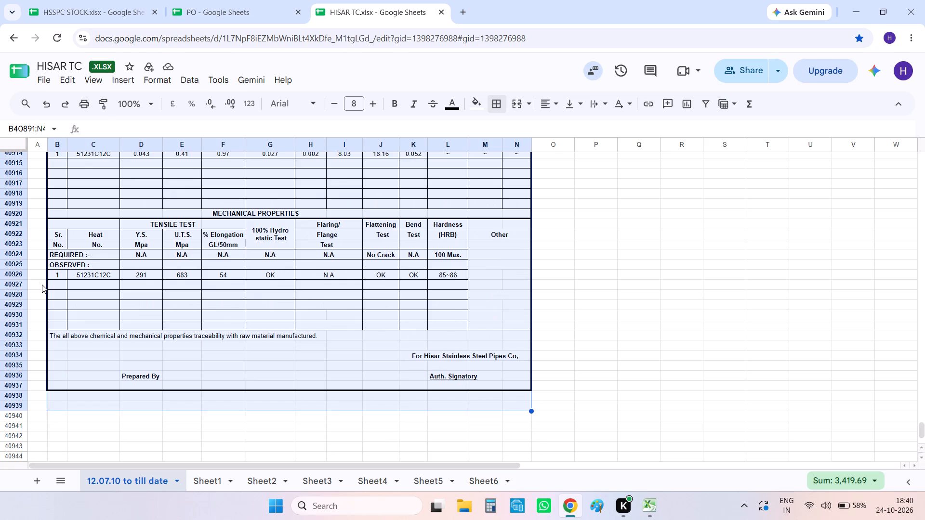
key("ctrl+x")
key("Down")
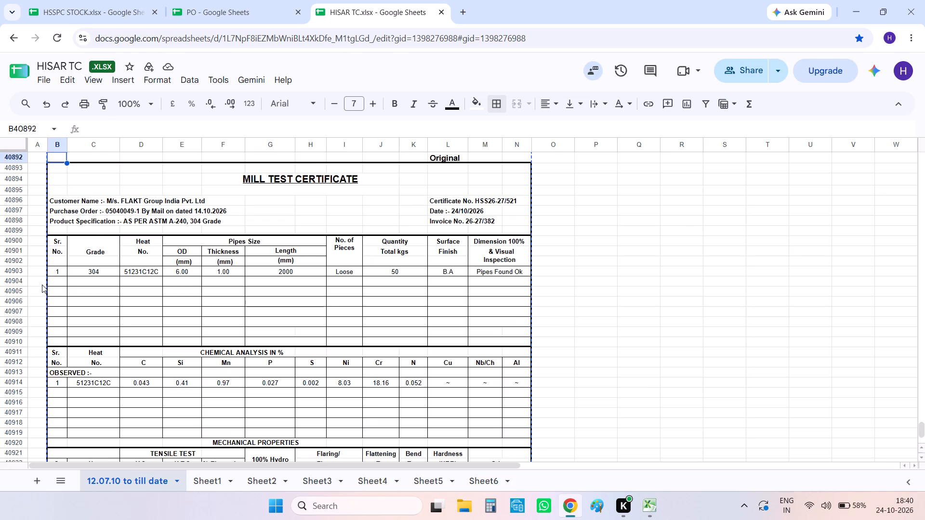
key("Down")
key("Down")
key("Down")
key("Down")
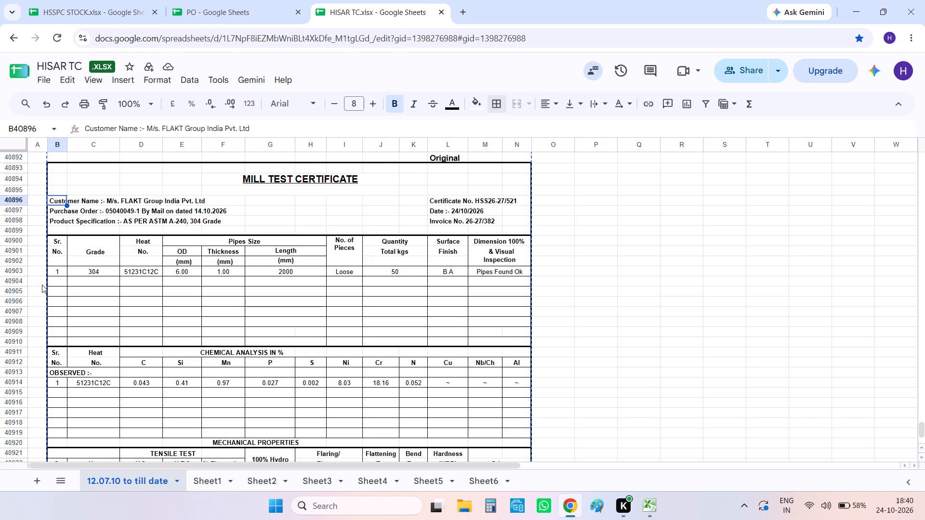
key("ctrl+v")
key("ctrl+v")
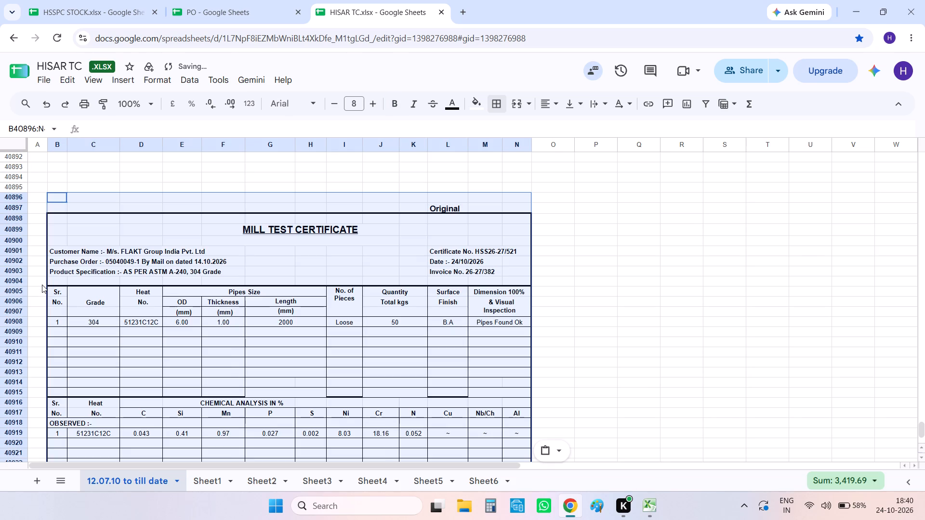
Select B40891:N40943, covering the blank rows above the Original label and the whole FLAKT certificate, and open the print settings.
key("Down")
key("Up")
key("Up")
key("Up")
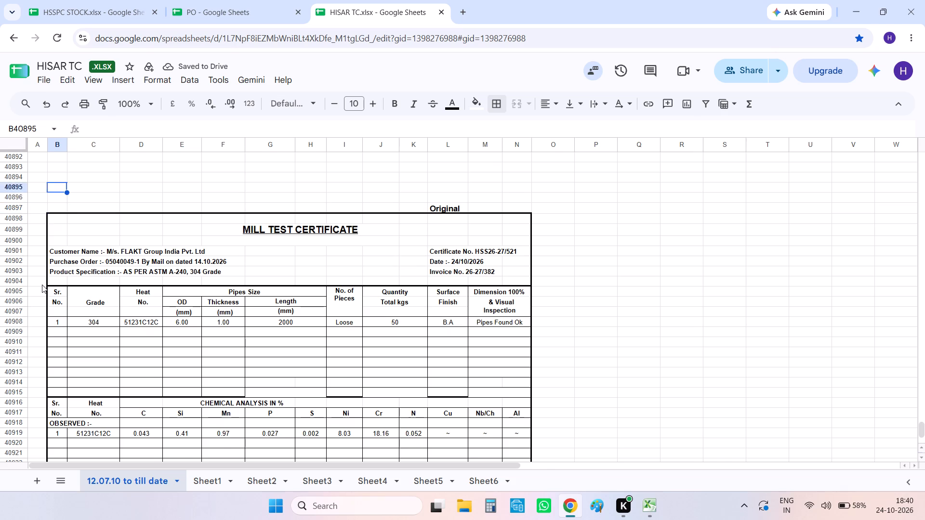
key("Up")
key("Up")
key("Up")
key("Up")
key("Up")
key("Up")
key("Up")
key("Down")
key("Down")
key("Down")
key("Down")
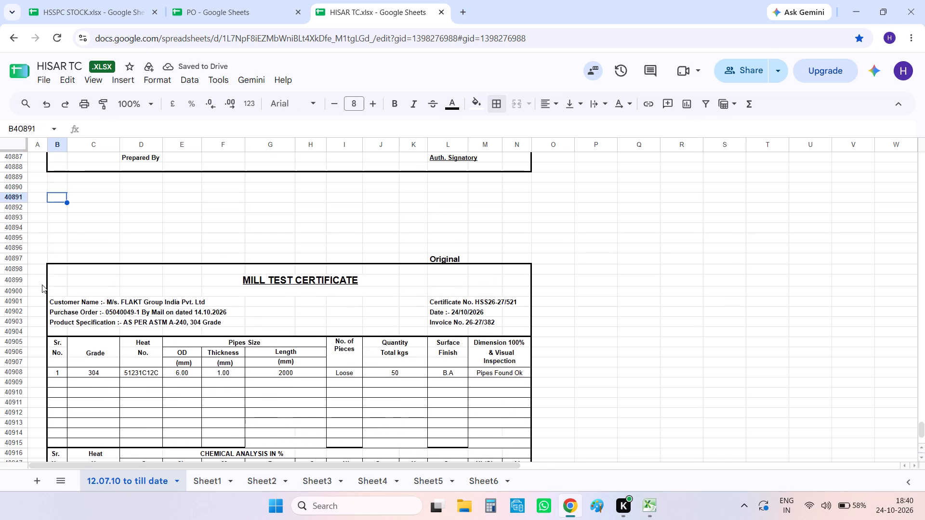
key("Down")
key("Up")
key("shift+Right")
key("shift+Right")
key("shift+Right")
key("shift+Right")
key("shift+Right")
key("shift+Right")
key("shift+Right")
key("shift+Right")
key("shift+Right")
key("shift+Right")
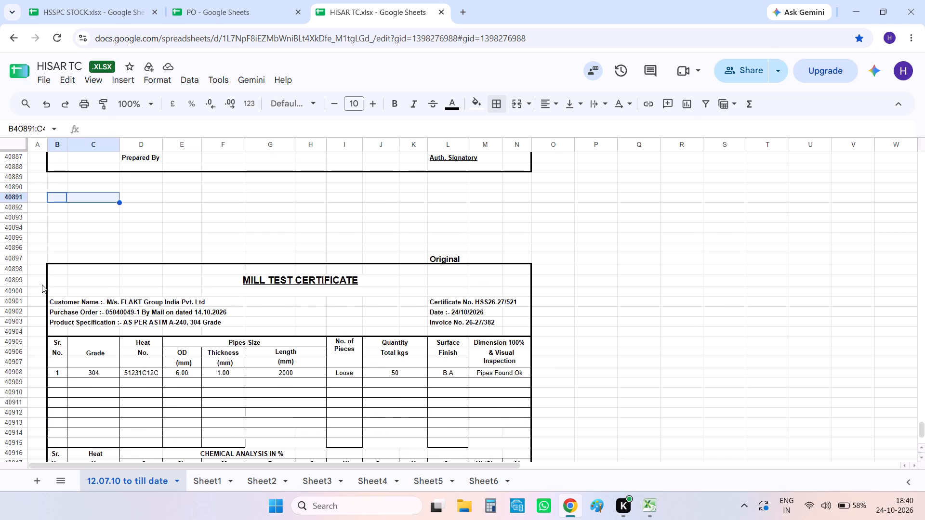
key("shift+Right")
key("shift+Right")
key("shift+Down")
key("shift+Down")
key("shift+Down")
key("shift+Down")
key("shift+Down")
key("shift+Down")
key("shift+Down")
key("shift+Down")
key("shift+Down")
key("shift+Down")
key("shift+Down")
key("shift+Down")
key("shift+Down")
key("shift+Down")
key("shift+Down")
key("shift+Down")
key("shift+Down")
key("shift+Down")
key("shift+Down")
key("shift+Down")
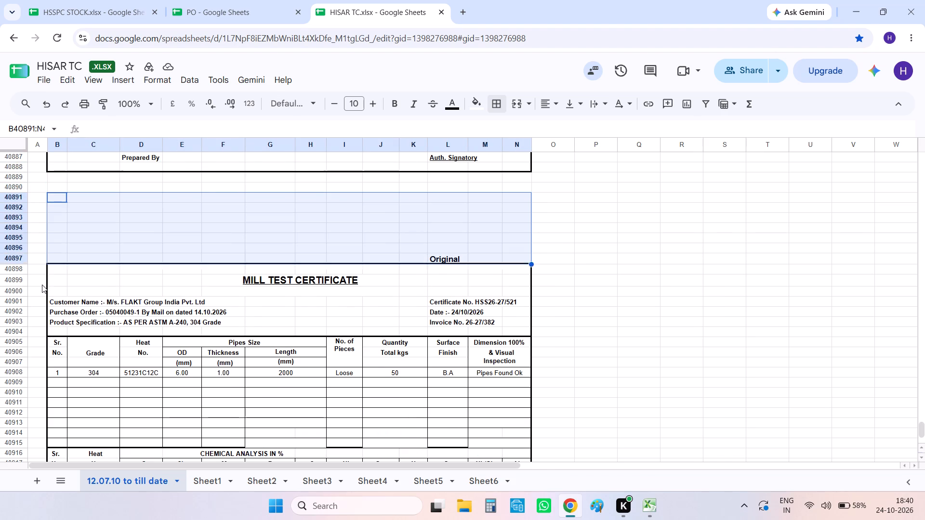
key("shift+Up")
key("shift+Up")
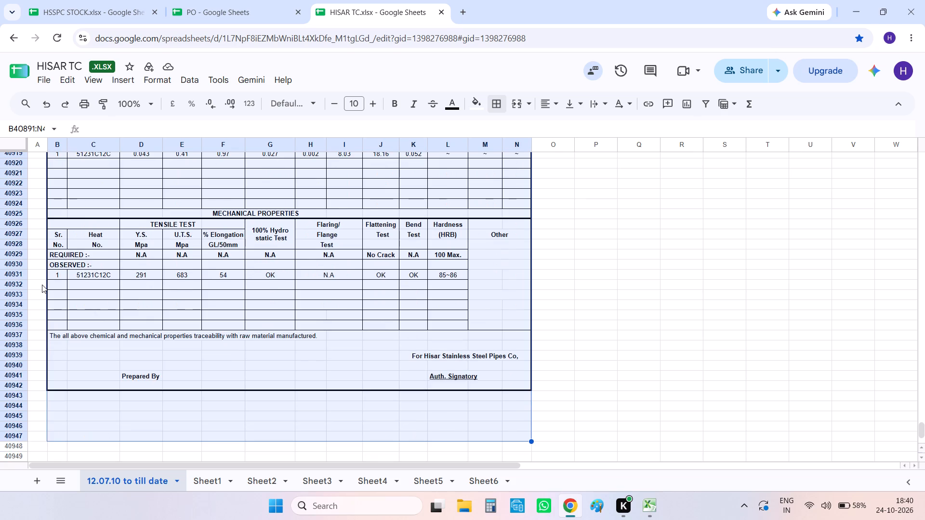
key("shift+Up")
key("shift+Up")
key("shift+Up")
key("shift+Up")
key("shift+Up")
key("shift+Up")
key("shift+Down")
key("shift+Down")
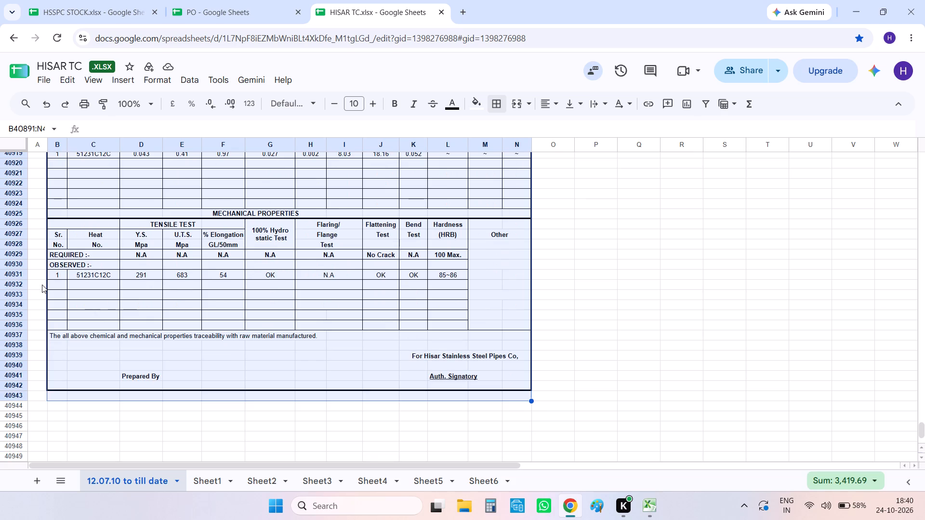
key("ctrl+p")
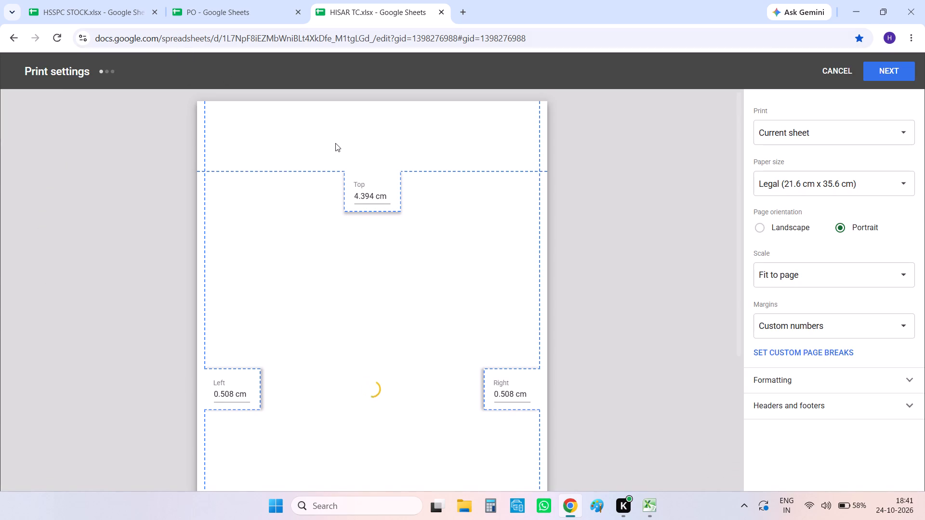
Check the page preview and set the print paper size to A4 (21.0 cm x 29.7 cm).
scroll(335, 143, "down", 6)
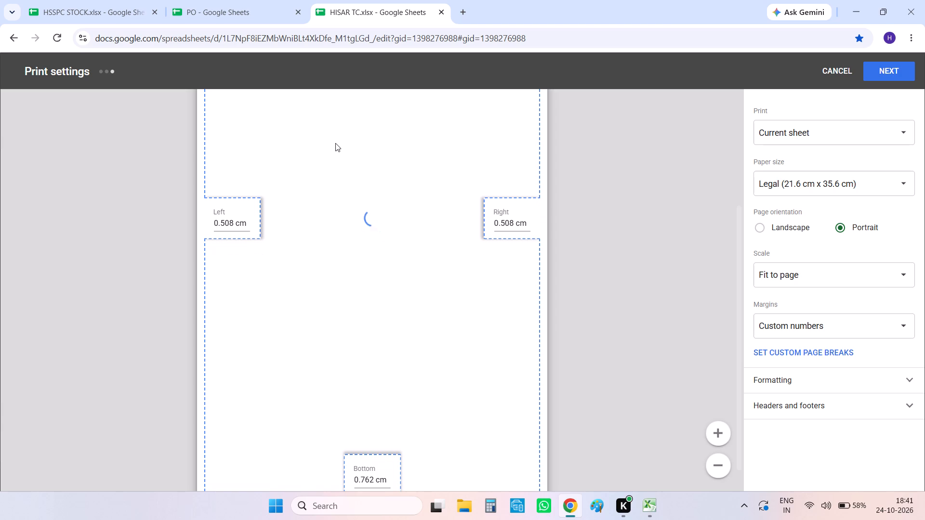
scroll(335, 143, "down", 2)
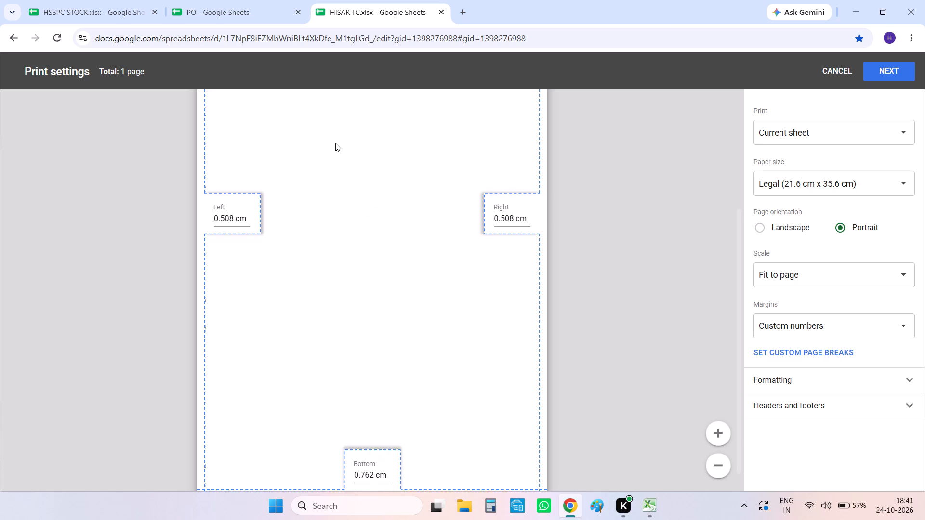
scroll(335, 143, "up", 6)
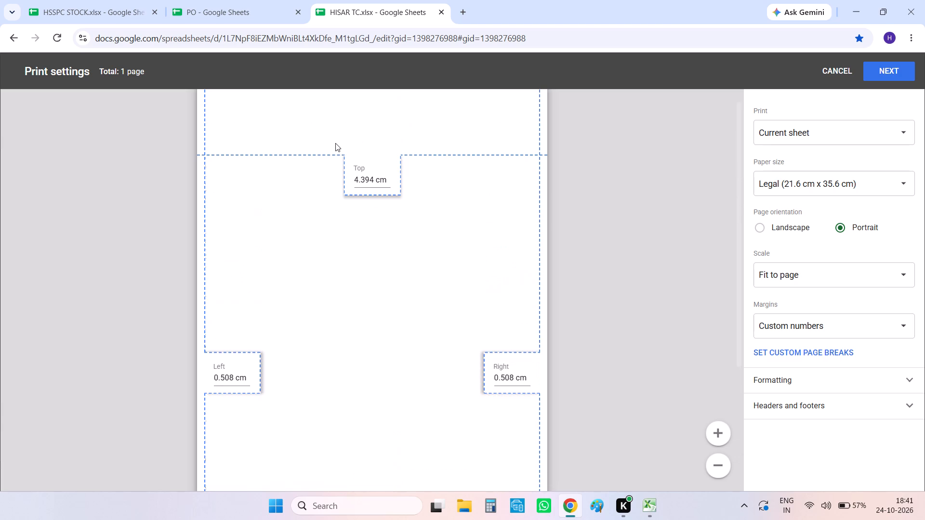
scroll(335, 143, "down", 3)
left_click(795, 183)
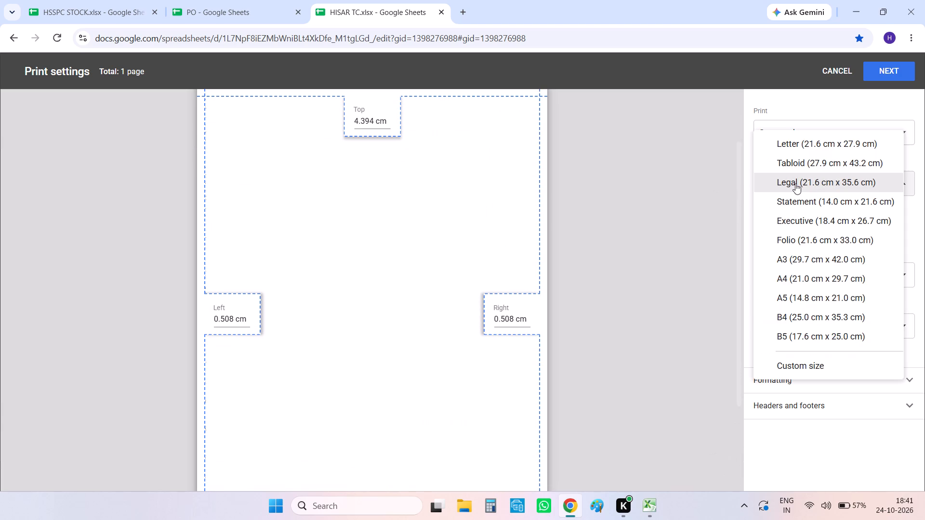
left_click(804, 278)
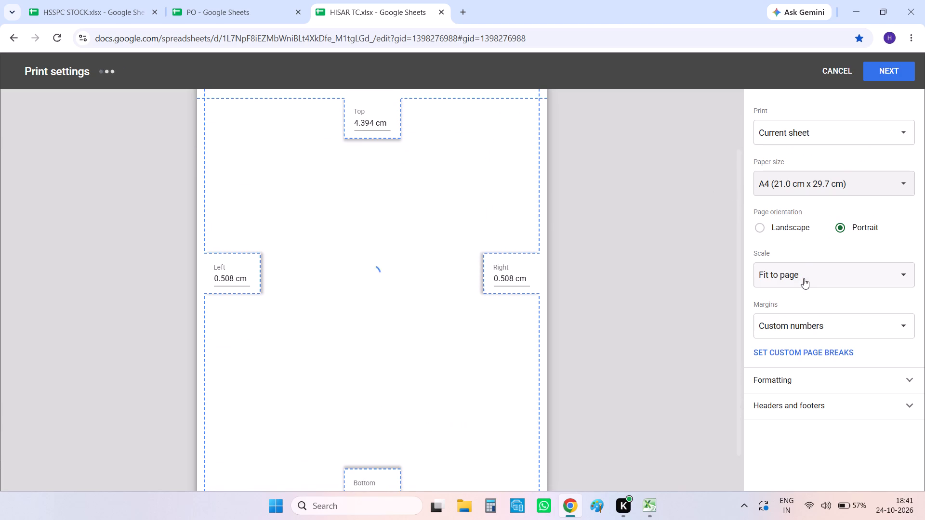